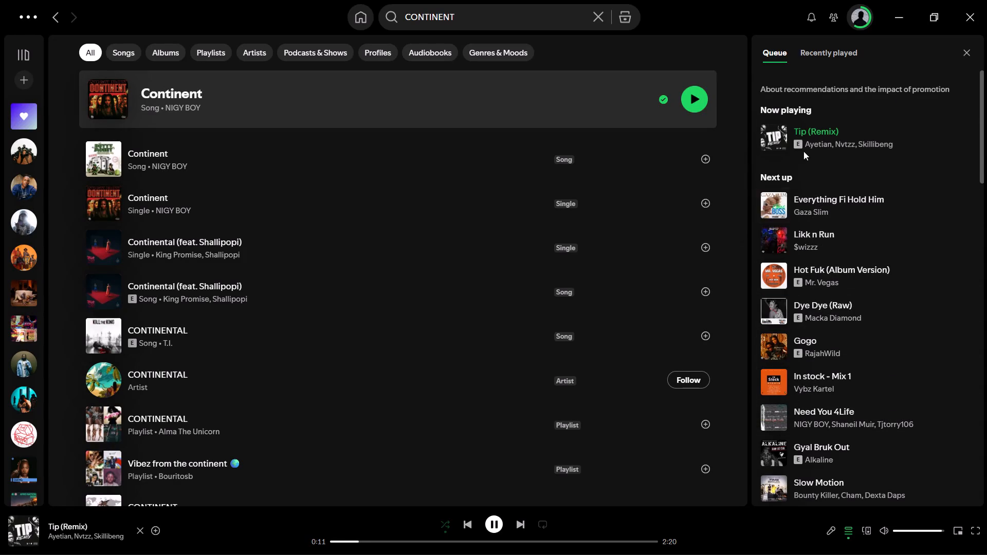
Play Everything Fi Hold Him by Gaza Slim from the queue and switch to the D&S Snacks flyer in Publisher.
{"action": "left_click", "coordinate": [774, 204]}
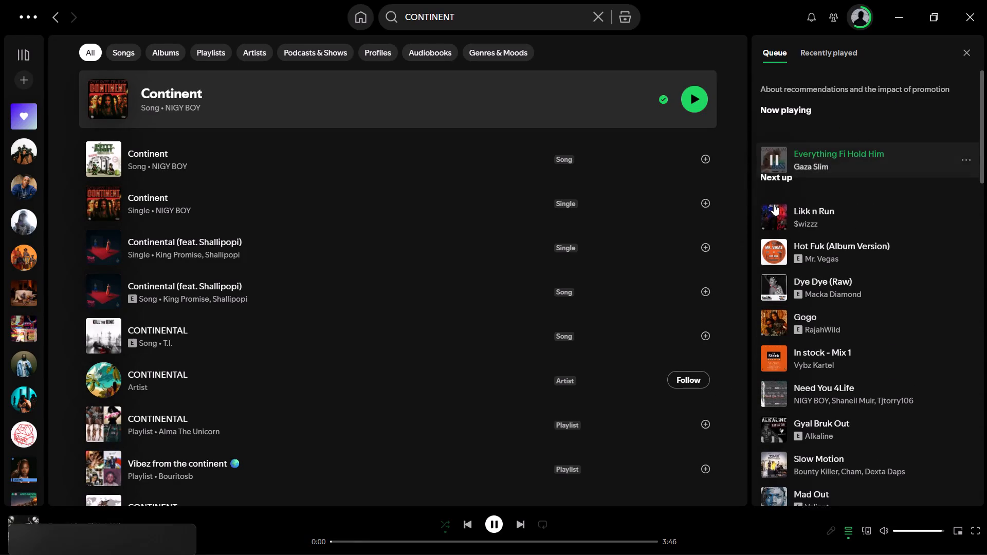
{"action": "left_click", "coordinate": [902, 10]}
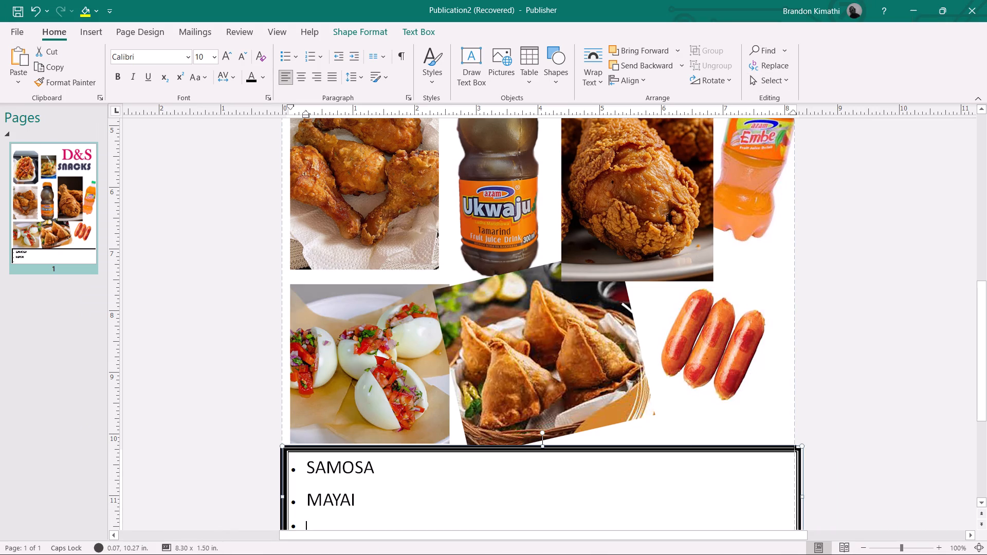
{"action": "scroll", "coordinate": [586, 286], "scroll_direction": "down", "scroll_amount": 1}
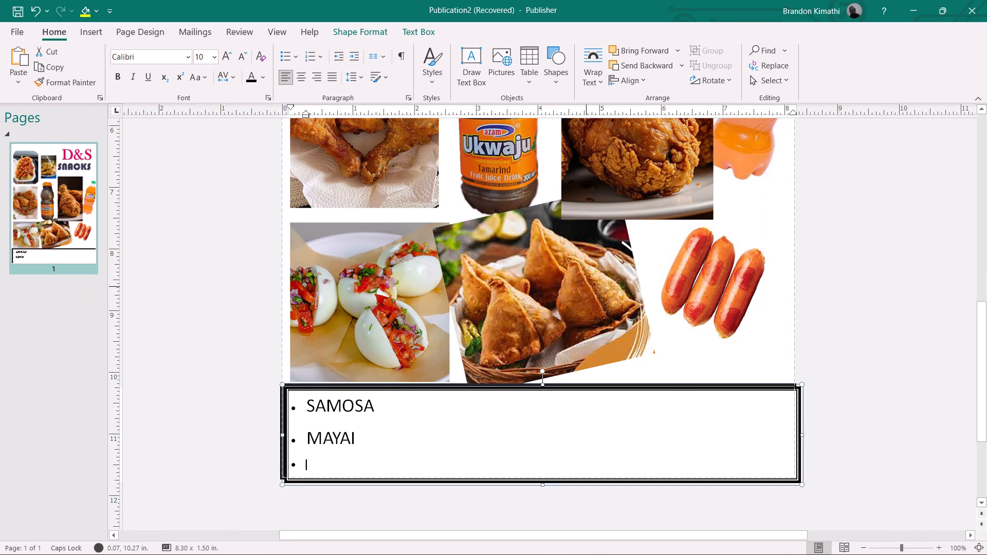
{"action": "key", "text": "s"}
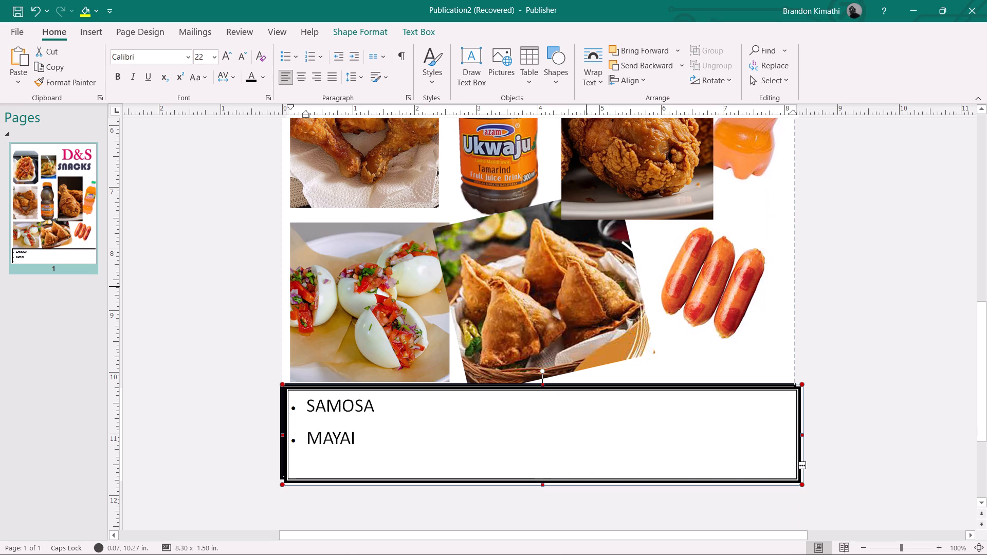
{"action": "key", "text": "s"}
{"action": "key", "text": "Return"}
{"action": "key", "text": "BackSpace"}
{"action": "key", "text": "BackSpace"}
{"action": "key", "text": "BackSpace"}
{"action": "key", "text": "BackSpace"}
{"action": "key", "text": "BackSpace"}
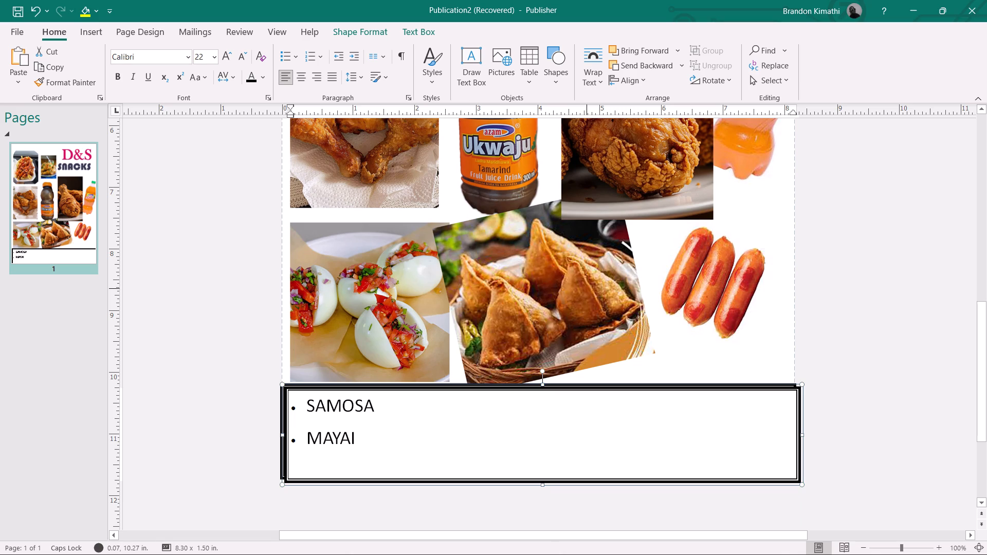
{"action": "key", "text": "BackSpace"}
Add SMOKIES as the third bullet, below MAYAI, in the bordered text box at the foot of the flyer.
{"action": "key", "text": "Return"}
{"action": "key", "text": "s"}
{"action": "key", "text": "BackSpace"}
{"action": "key", "text": "s"}
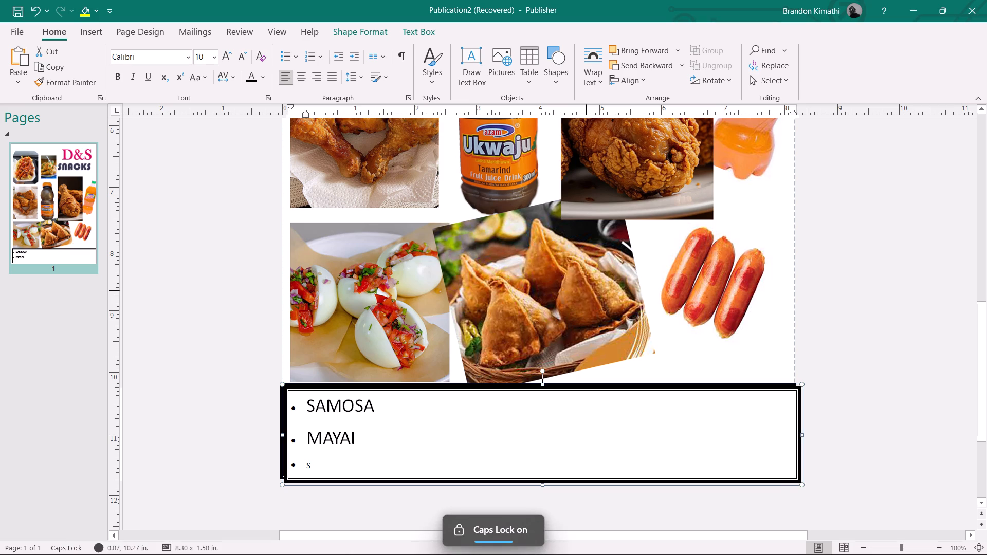
{"action": "type", "text": "MO"}
{"action": "type", "text": "KIES"}
{"action": "key", "text": "Return"}
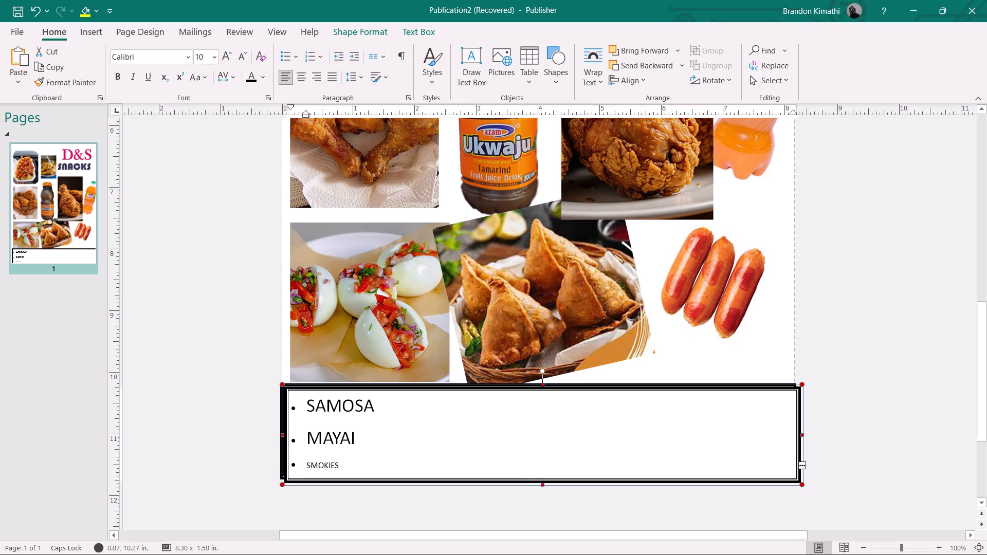
Insert a run of blank spaces after SAMOSA on the first bullet line.
{"action": "left_click", "coordinate": [412, 416]}
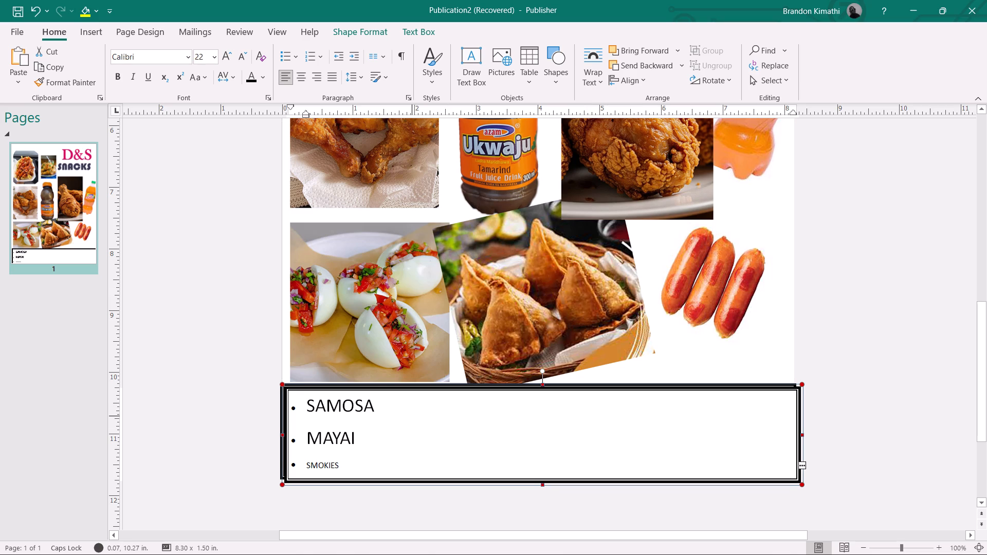
{"action": "key", "text": "space"}
{"action": "key", "text": "space"}
{"action": "key", "text": "space"}
{"action": "key", "text": "space"}
{"action": "key", "text": "space"}
{"action": "key", "text": "space"}
{"action": "key", "text": "space"}
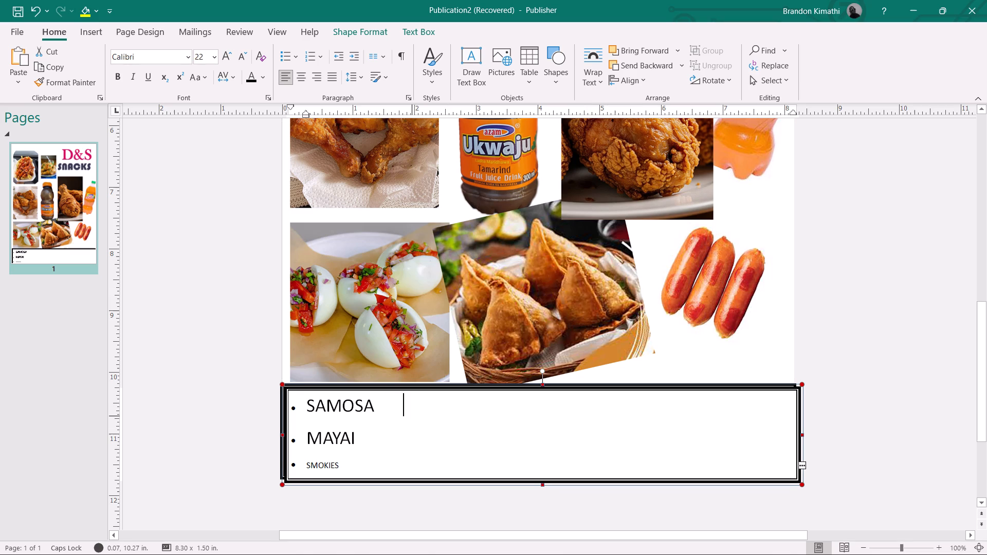
{"action": "key", "text": "space"}
{"action": "key", "text": "space"}
{"action": "key", "text": "space"}
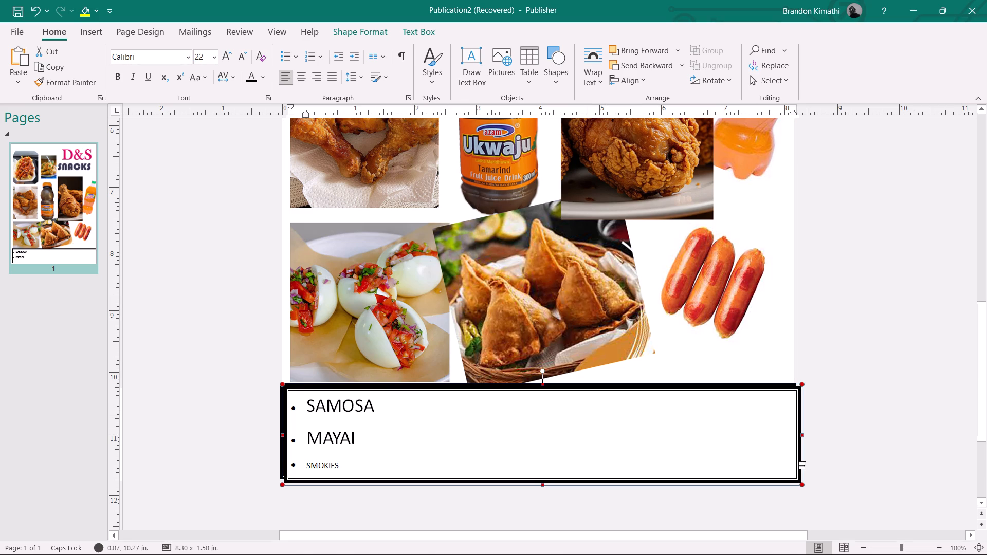
{"action": "key", "text": "period"}
{"action": "key", "text": "BackSpace"}
Draw a text box about 1.81 x 1.37 in inside the bordered box, beside the SAMOSA, MAYAI and SMOKIES list.
{"action": "left_click", "coordinate": [472, 59]}
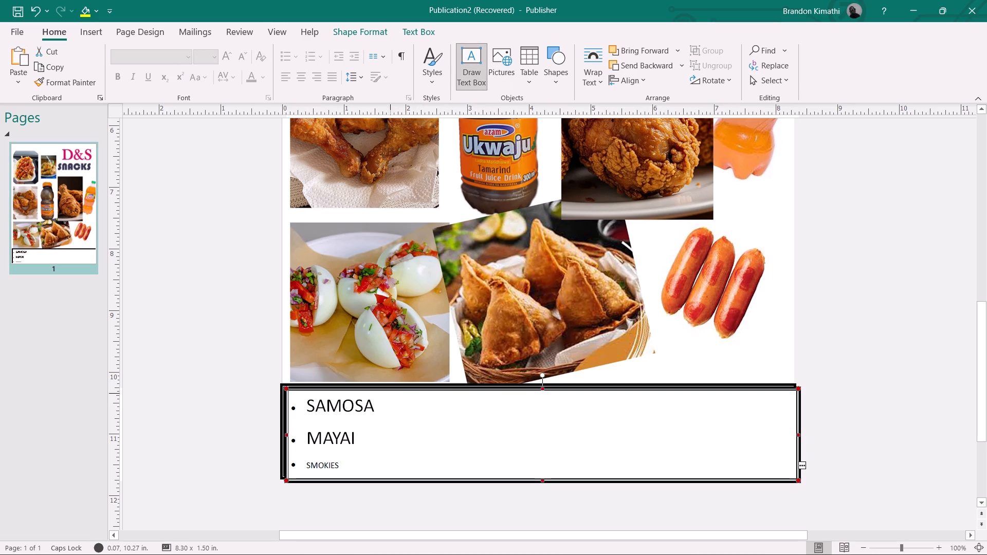
{"action": "left_click_drag", "start_coordinate": [389, 393], "coordinate": [506, 479]}
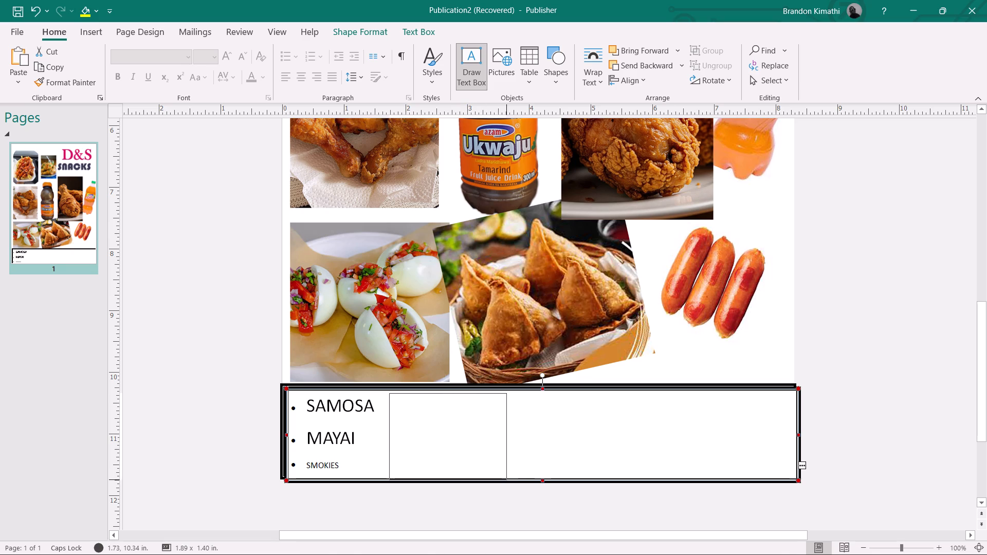
{"action": "left_click_drag", "start_coordinate": [506, 479], "coordinate": [501, 477]}
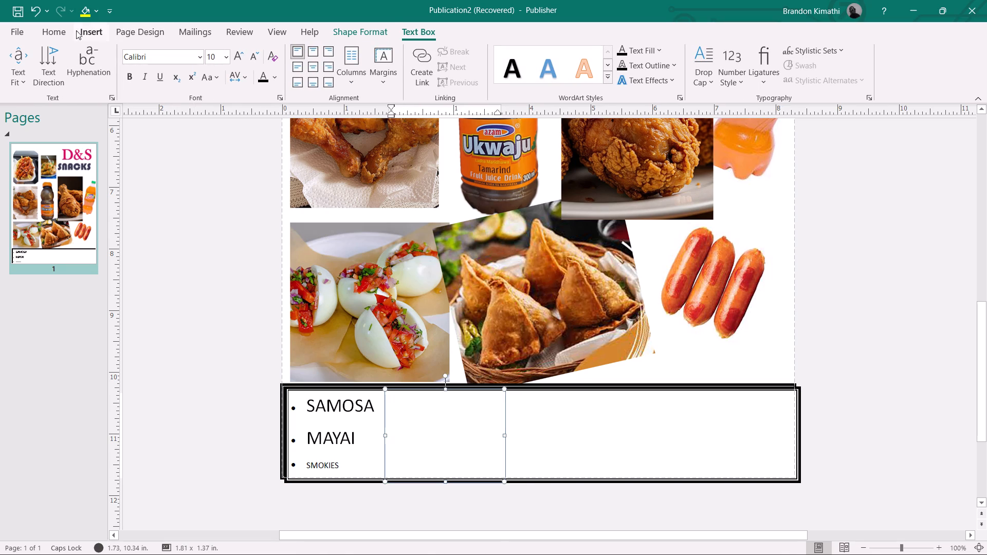
Apply the recently used round bullet style to the new text box.
{"action": "left_click", "coordinate": [62, 32]}
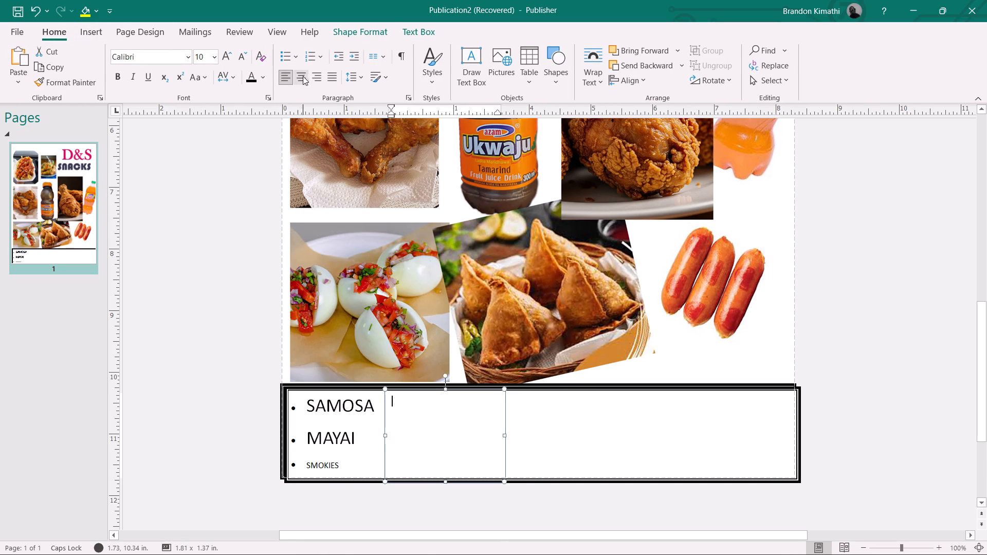
{"action": "left_click", "coordinate": [298, 62]}
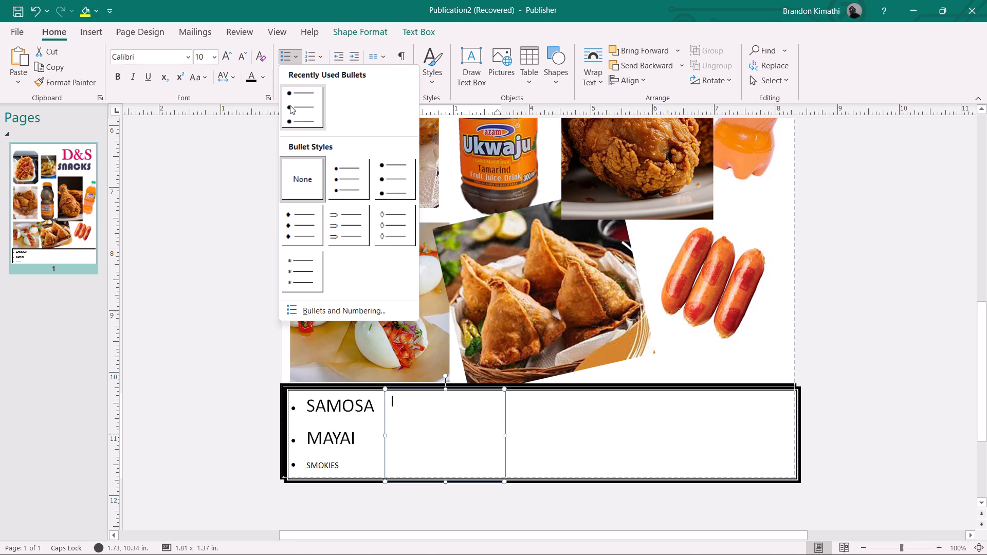
{"action": "left_click", "coordinate": [290, 105]}
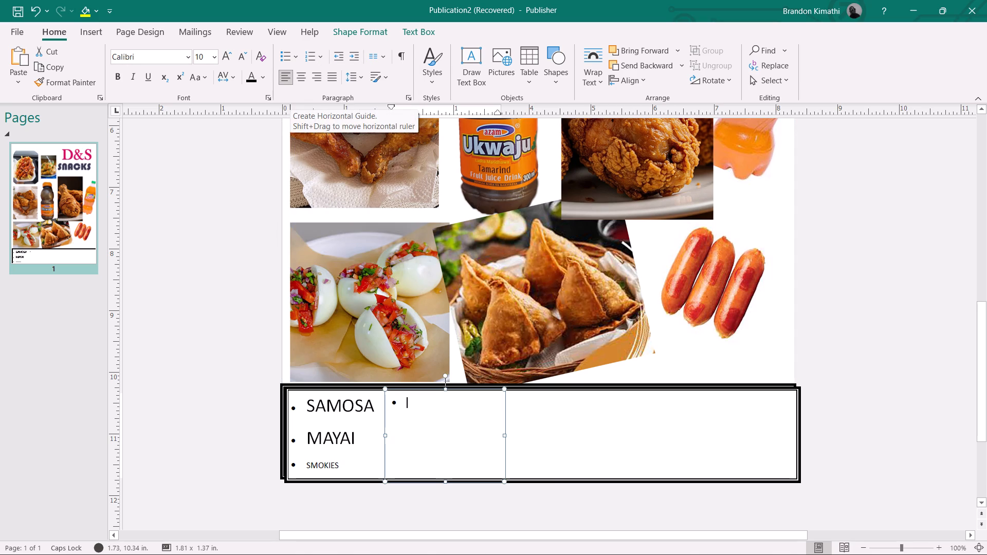
Enter UKWAJU and EMBE as the first two bullets of the new text box.
{"action": "key", "text": "m"}
{"action": "key", "text": "BackSpace"}
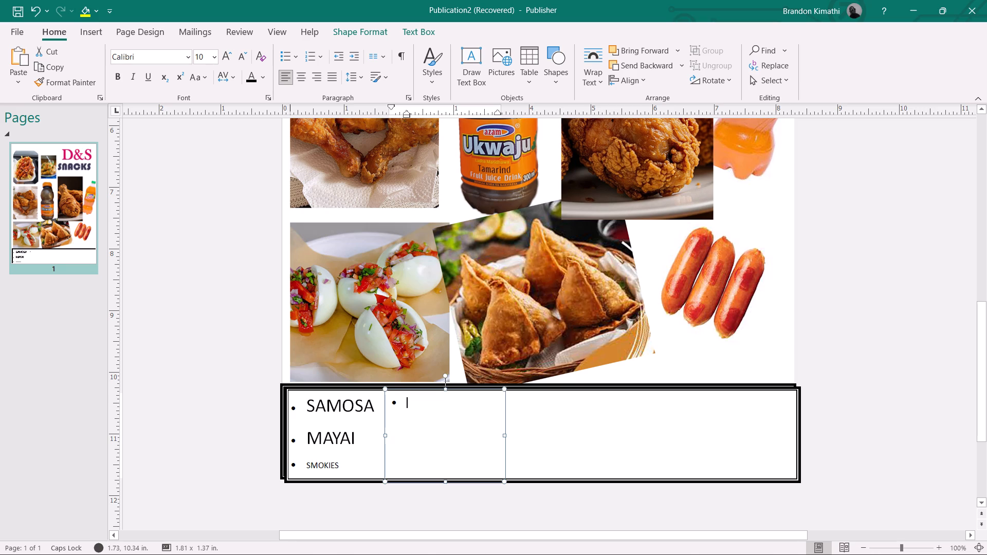
{"action": "type", "text": "UK"}
{"action": "left_click", "coordinate": [290, 105]}
{"action": "type", "text": "WA"}
{"action": "type", "text": "JU"}
{"action": "key", "text": "Return"}
{"action": "type", "text": "EMBE"}
{"action": "key", "text": "Return"}
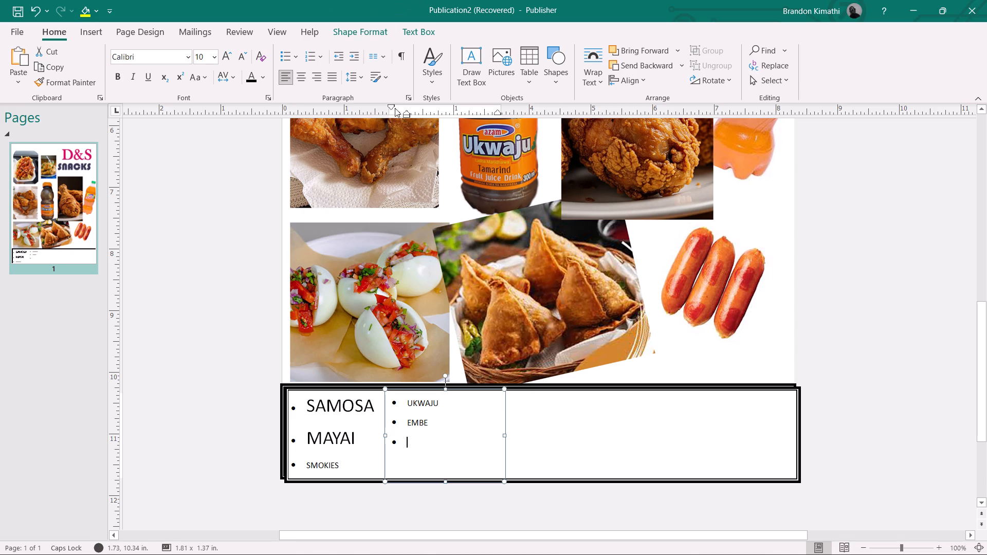
Enter FRIED CHICKEN as the third bullet, below EMBE, and start another bullet.
{"action": "type", "text": "FRIEE"}
{"action": "key", "text": "space"}
{"action": "key", "text": "BackSpace"}
{"action": "key", "text": "BackSpace"}
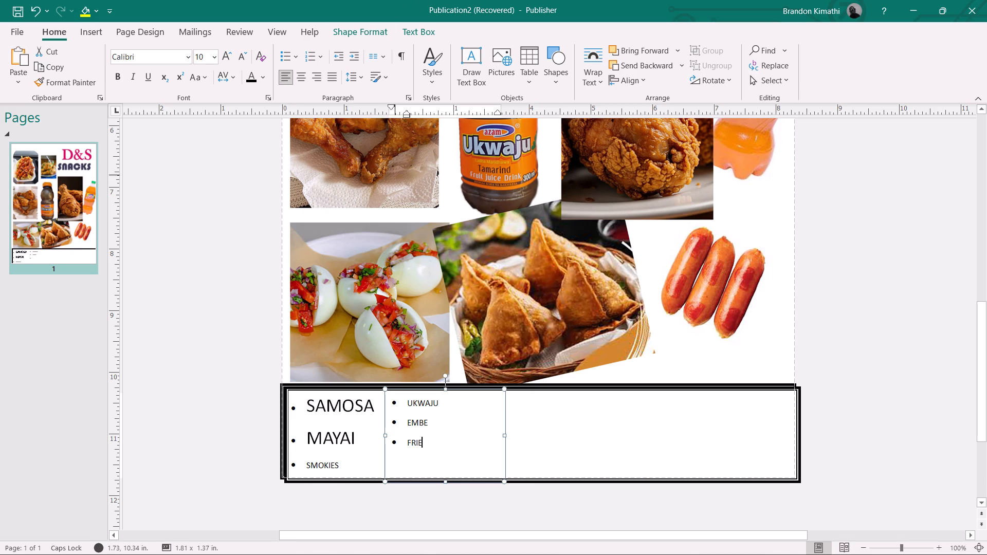
{"action": "type", "text": "D CHI"}
{"action": "type", "text": "CKEN"}
{"action": "key", "text": "Return"}
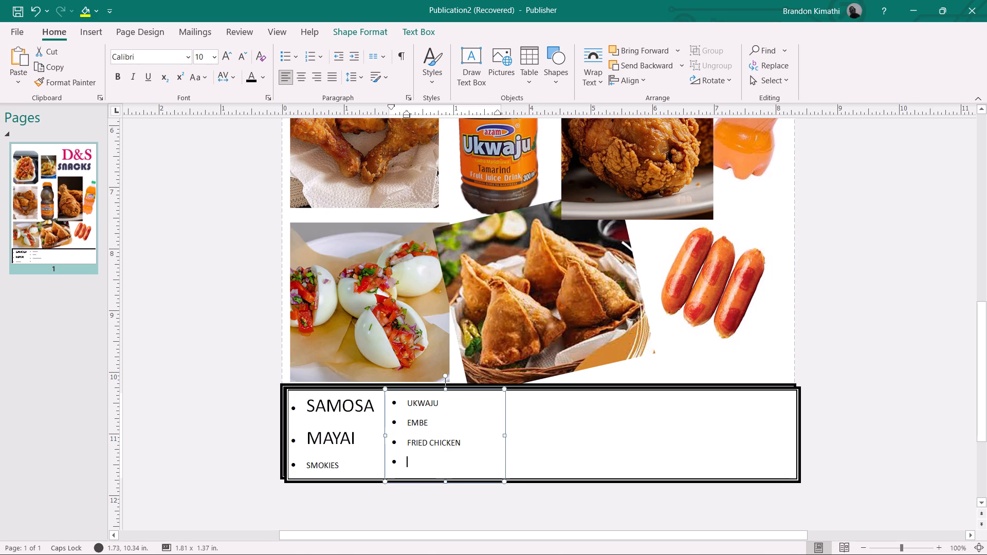
Check the food pictures on the flyer and enter CHIPS as the fourth bullet, below FRIED CHICKEN.
{"action": "scroll", "coordinate": [457, 219], "scroll_direction": "up", "scroll_amount": 6}
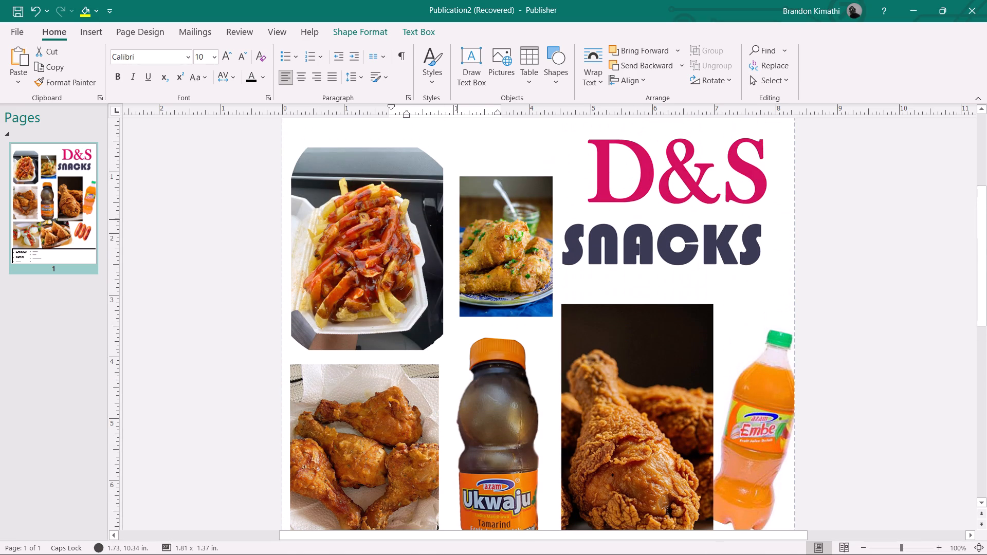
{"action": "scroll", "coordinate": [457, 219], "scroll_direction": "up", "scroll_amount": 1}
{"action": "scroll", "coordinate": [457, 219], "scroll_direction": "down", "scroll_amount": 5}
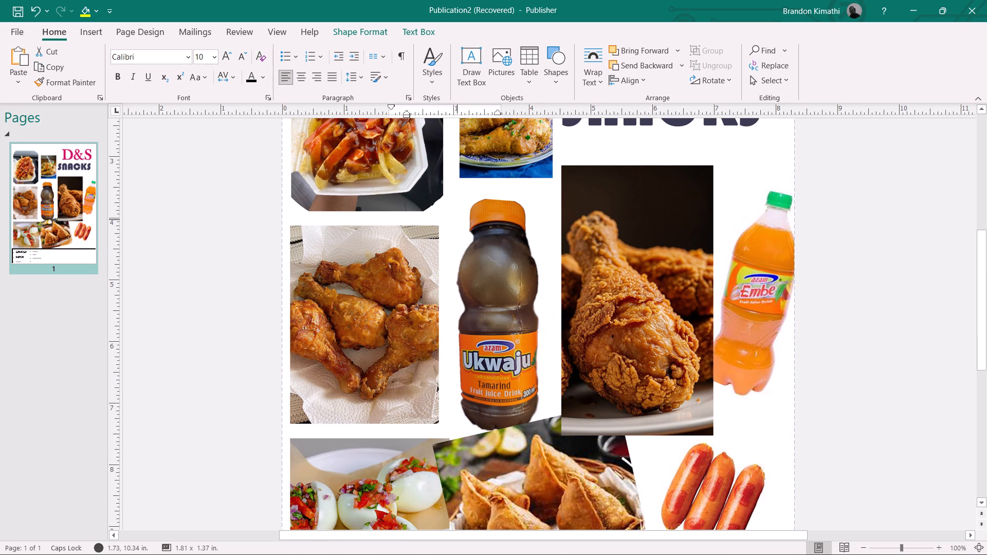
{"action": "scroll", "coordinate": [457, 219], "scroll_direction": "down", "scroll_amount": 4}
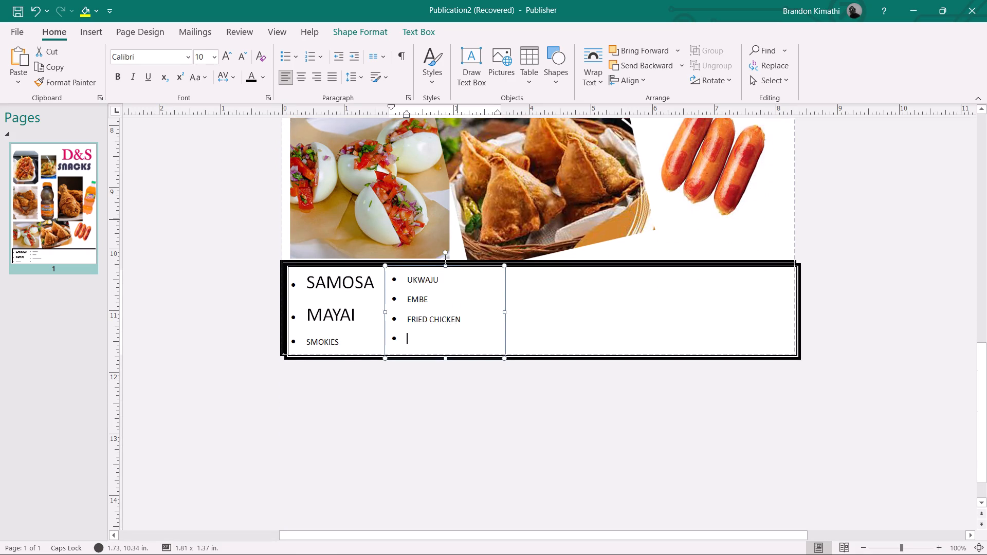
{"action": "key", "text": "c"}
{"action": "type", "text": "HIPS"}
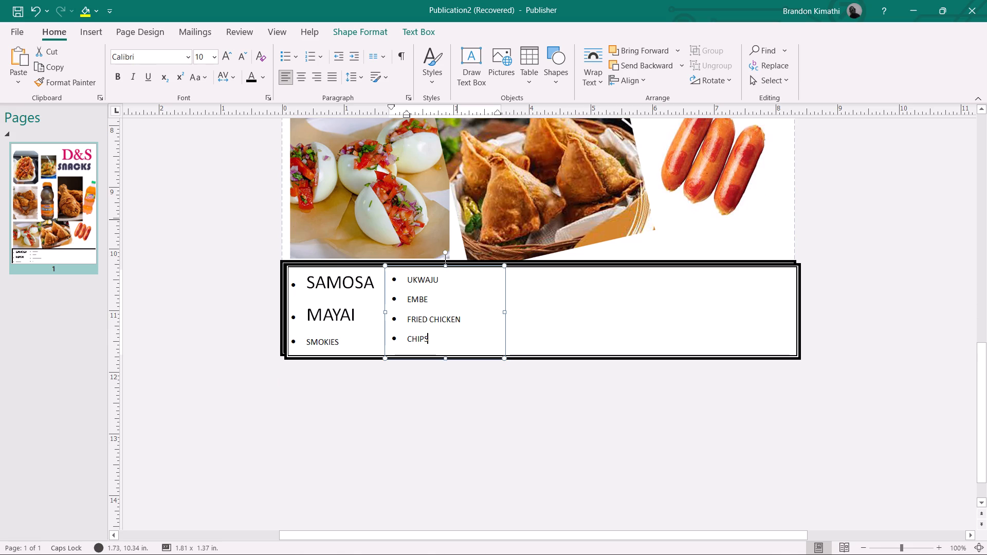
Enlarge all the text in the UKWAJU, EMBE, FRIED CHICKEN and CHIPS list to 16 pt.
{"action": "key", "text": "ctrl+a"}
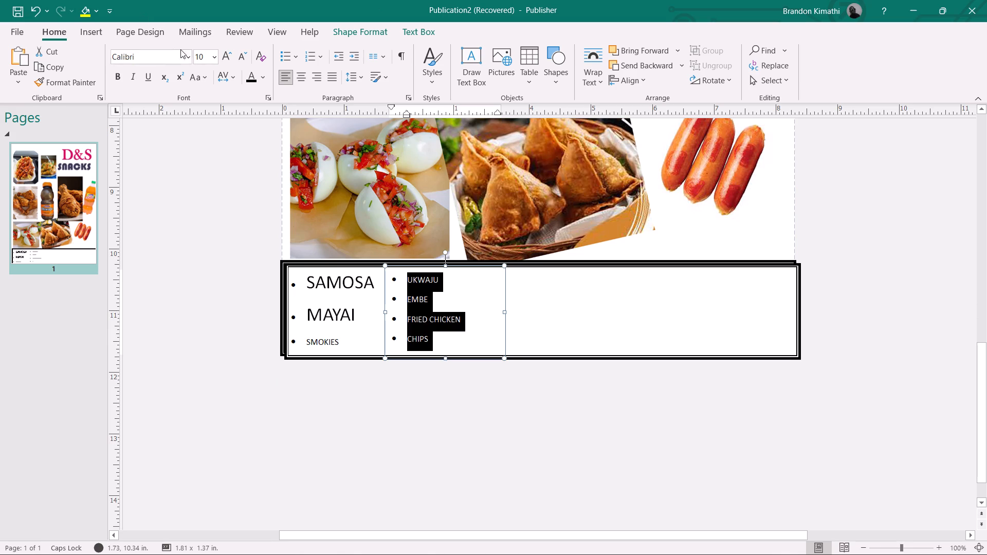
{"action": "triple_click", "coordinate": [226, 54]}
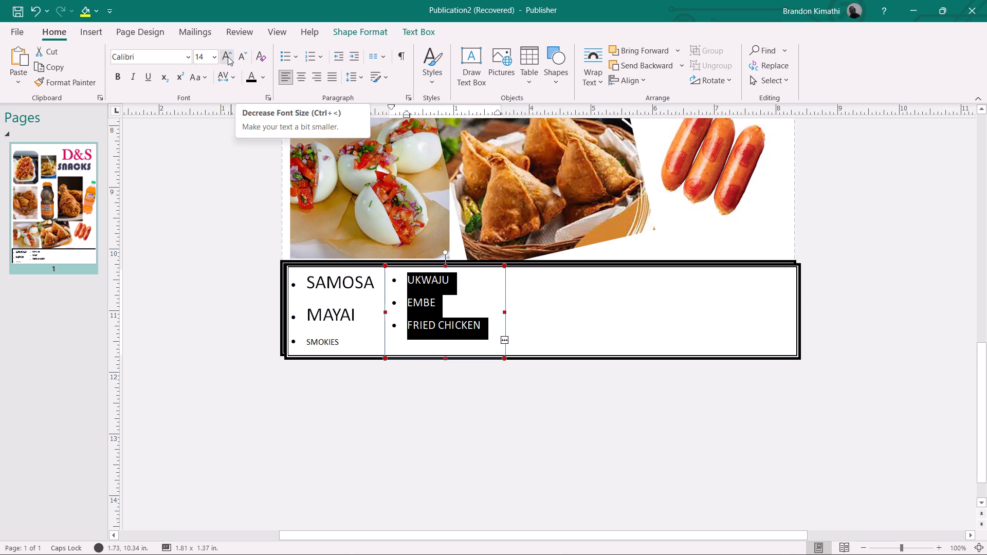
Adjust the selected text of the UKWAJU, EMBE and FRIED CHICKEN list to a font size of 16 pt.
{"action": "left_click", "coordinate": [225, 56]}
{"action": "left_click", "coordinate": [225, 56]}
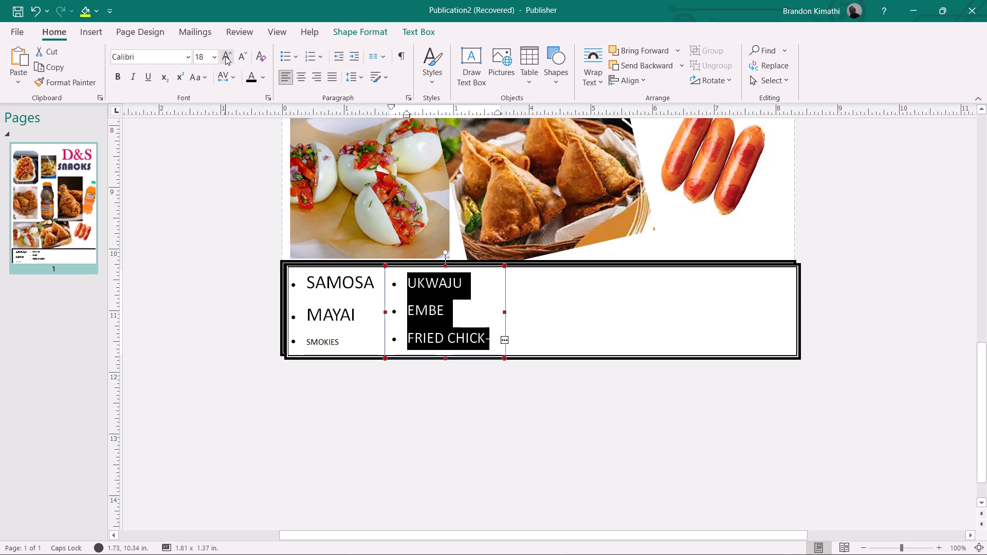
{"action": "left_click", "coordinate": [239, 61]}
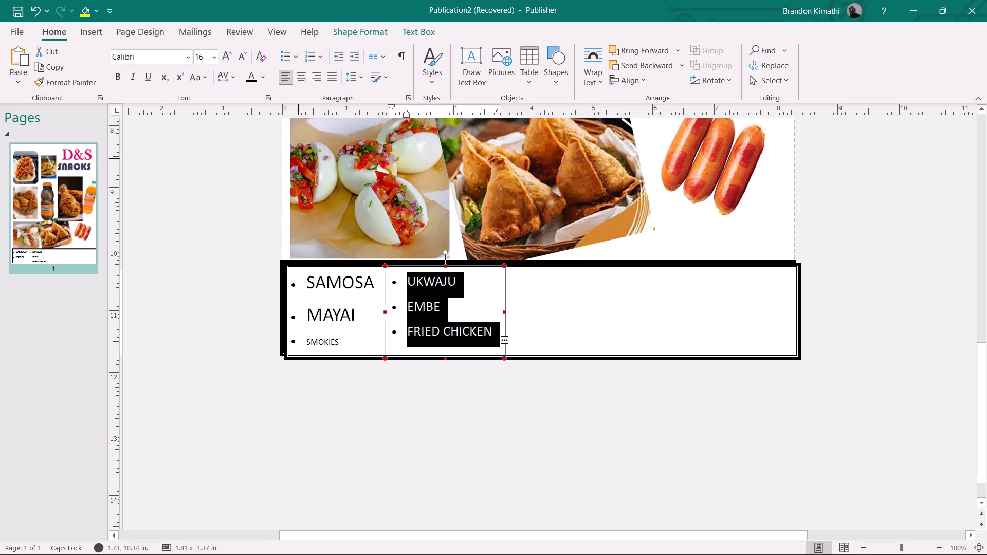
Enlarge the SMOKIES bullet text below MAYAI to 16 pt.
{"action": "left_click_drag", "start_coordinate": [343, 341], "coordinate": [257, 337]}
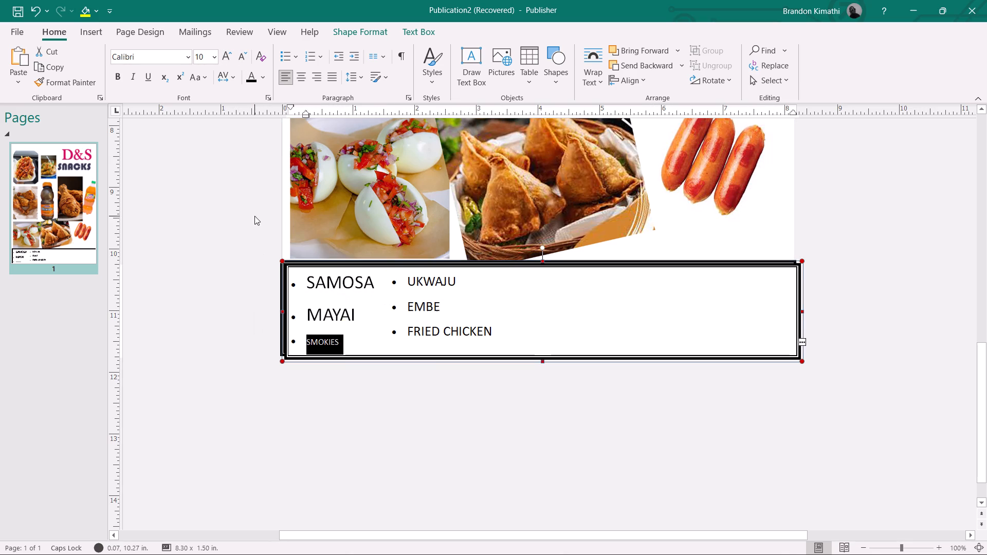
{"action": "left_click", "coordinate": [226, 57]}
{"action": "double_click", "coordinate": [226, 57]}
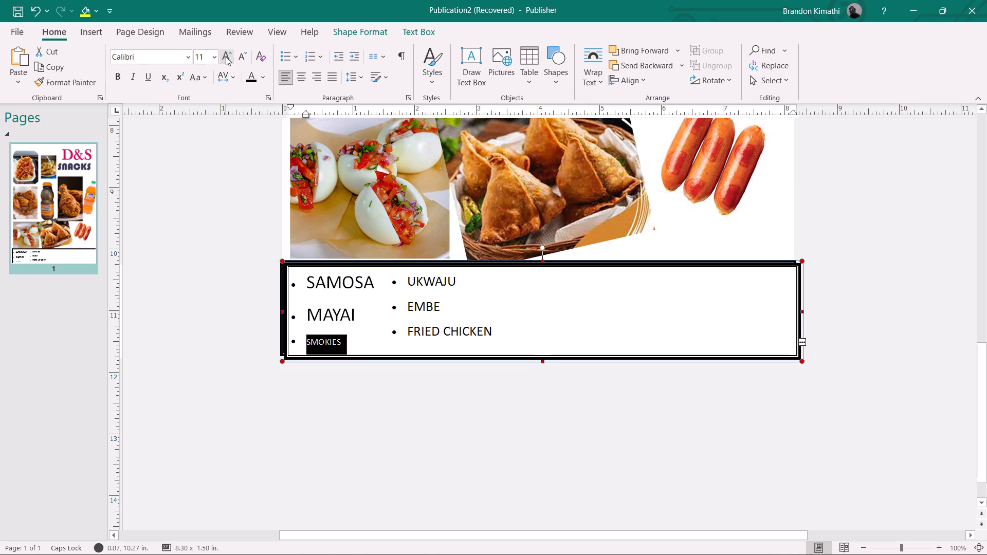
{"action": "left_click", "coordinate": [226, 57]}
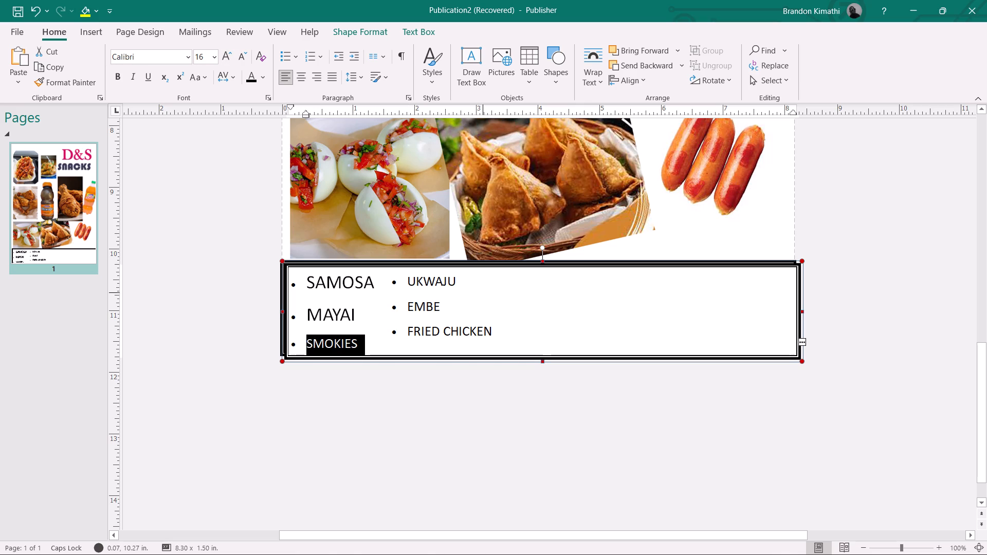
Set all the text in the SAMOSA, MAYAI and SMOKIES list to a uniform 16 pt and deselect it.
{"action": "double_click", "coordinate": [508, 332]}
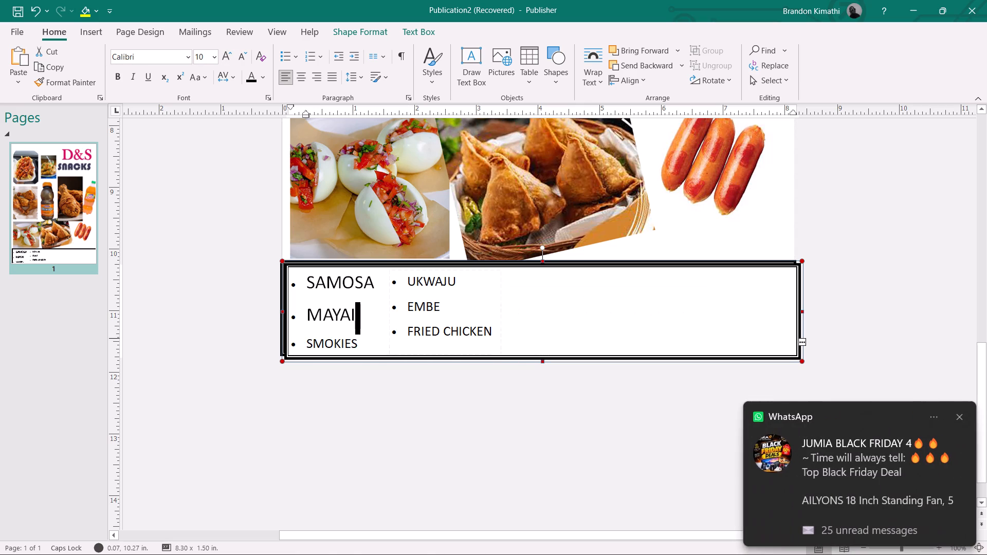
{"action": "left_click", "coordinate": [440, 338]}
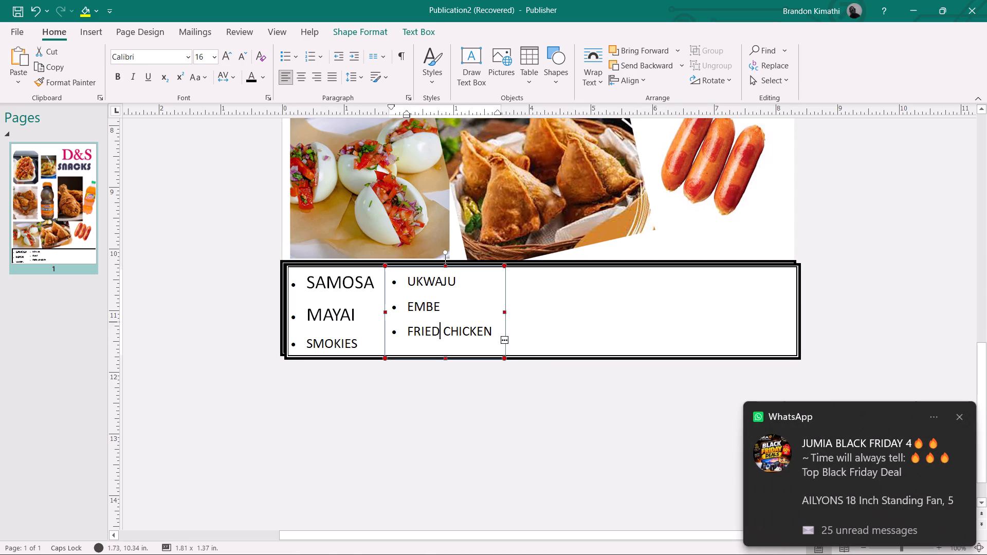
{"action": "left_click", "coordinate": [364, 344]}
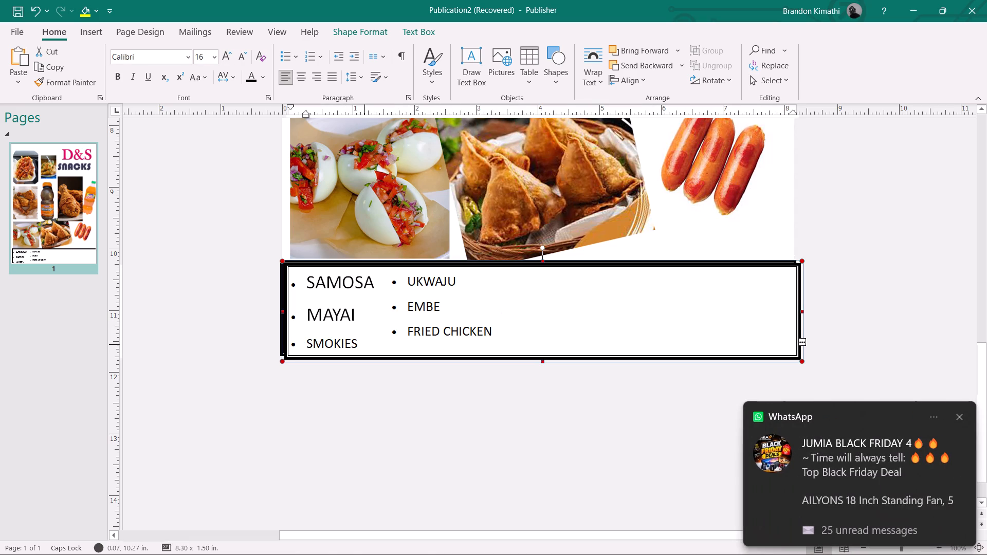
{"action": "key", "text": "ctrl+a"}
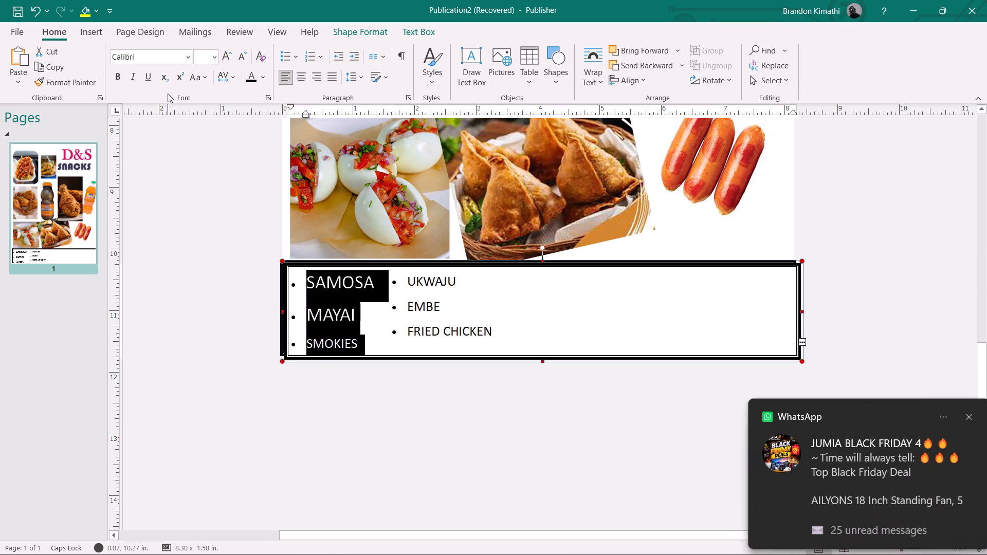
{"action": "left_click", "coordinate": [215, 60]}
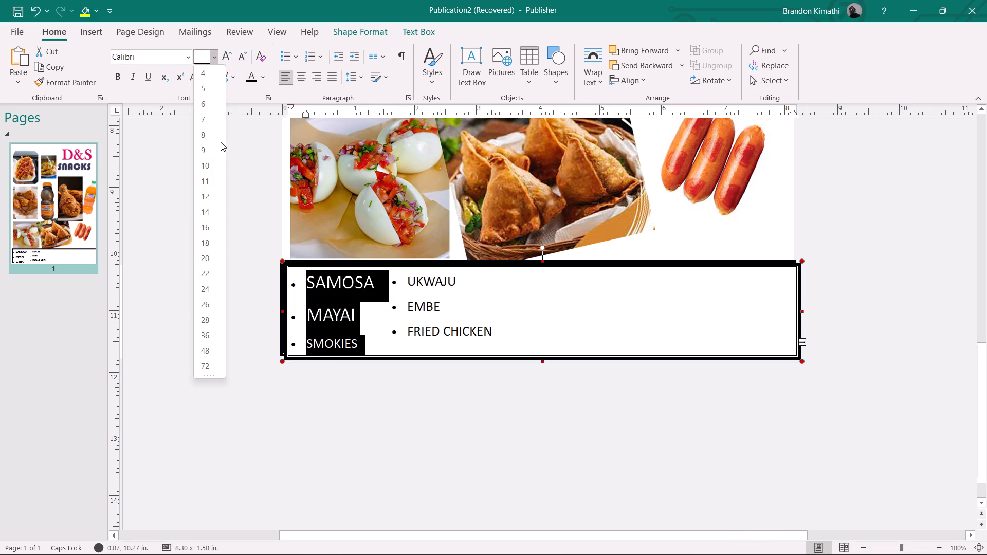
{"action": "left_click", "coordinate": [210, 231]}
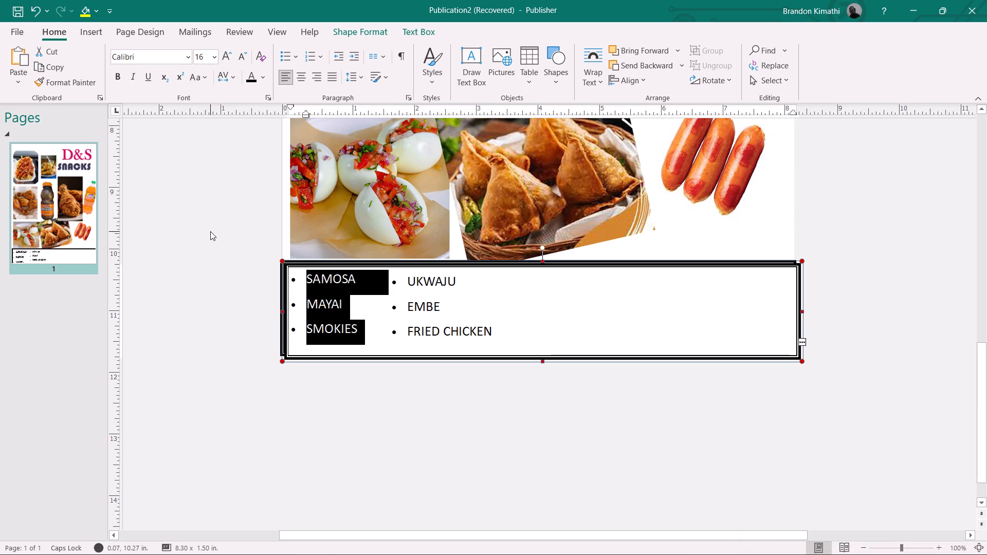
{"action": "left_click", "coordinate": [505, 342]}
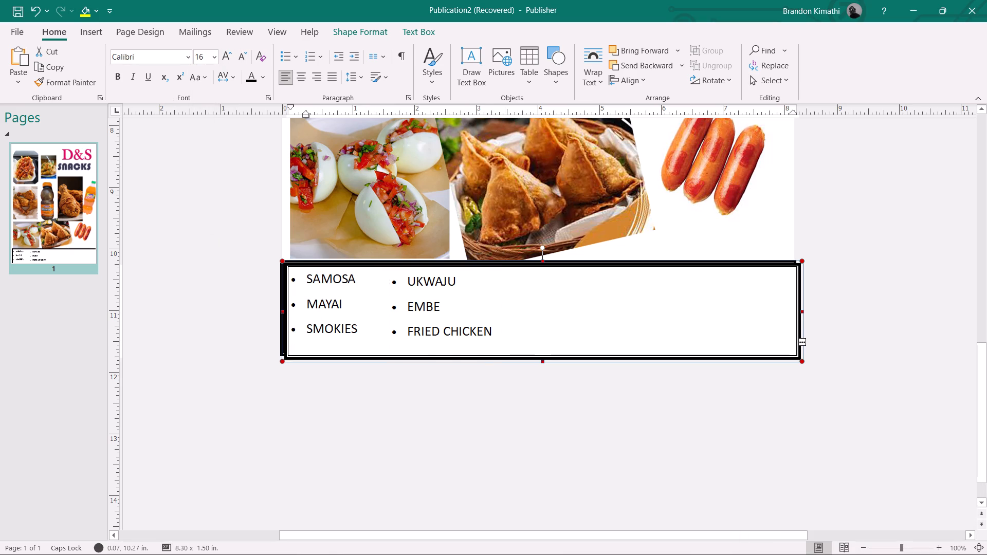
Make the text of both bulleted lists bold, the one starting with SAMOSA and the one starting with UKWAJU.
{"action": "key", "text": "ctrl+a"}
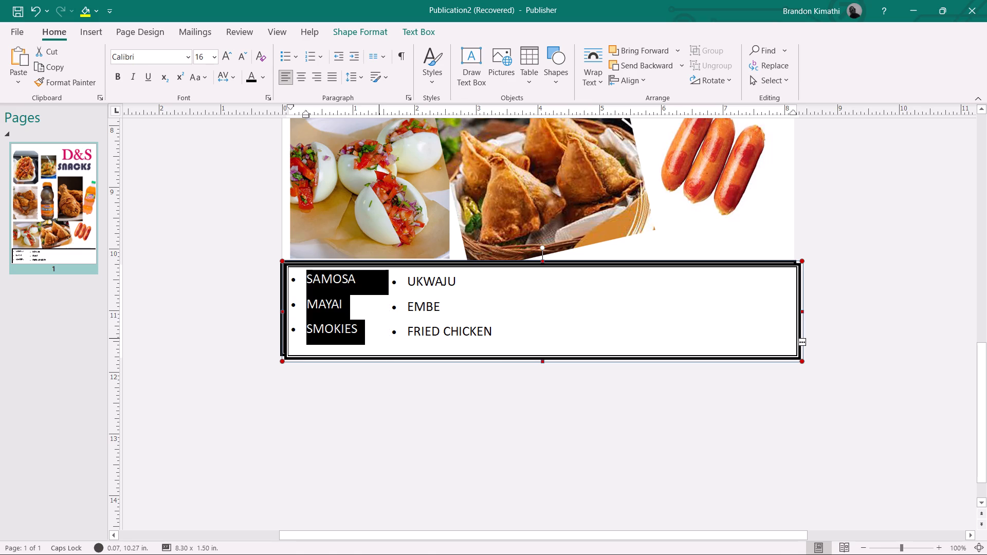
{"action": "key", "text": "ctrl+b"}
{"action": "left_click", "coordinate": [487, 334]}
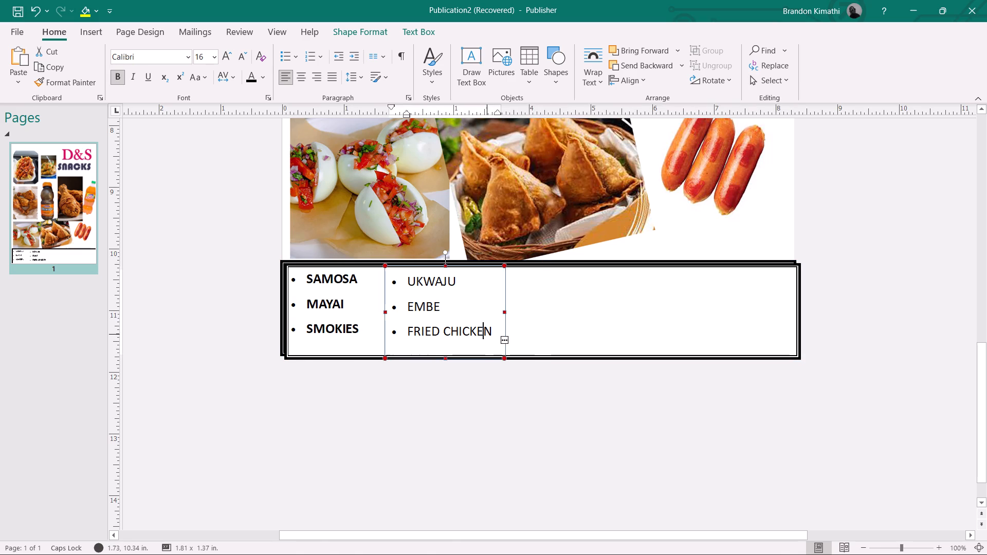
{"action": "key", "text": "ctrl+z"}
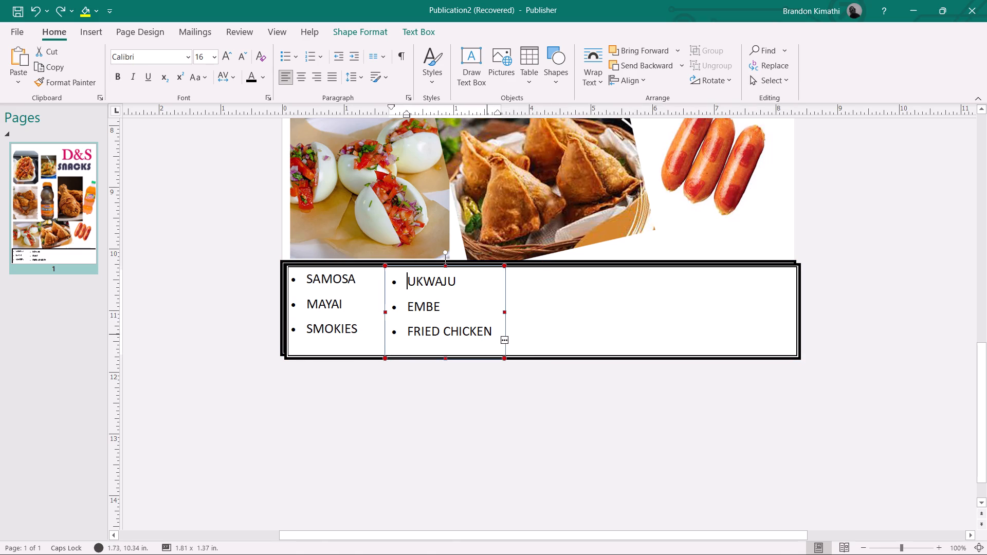
{"action": "key", "text": "ctrl+shift+z"}
{"action": "left_click", "coordinate": [54, 13]}
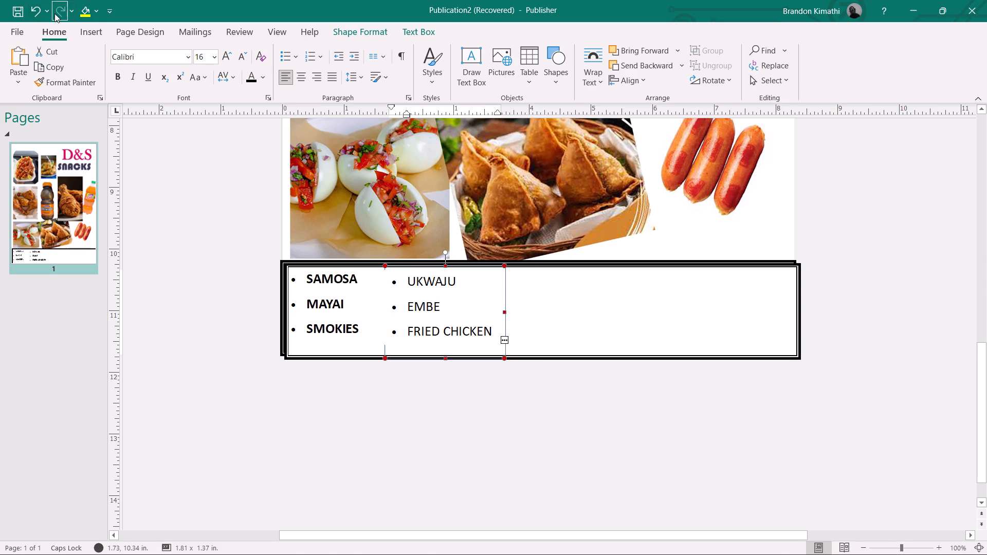
{"action": "key", "text": "ctrl+a"}
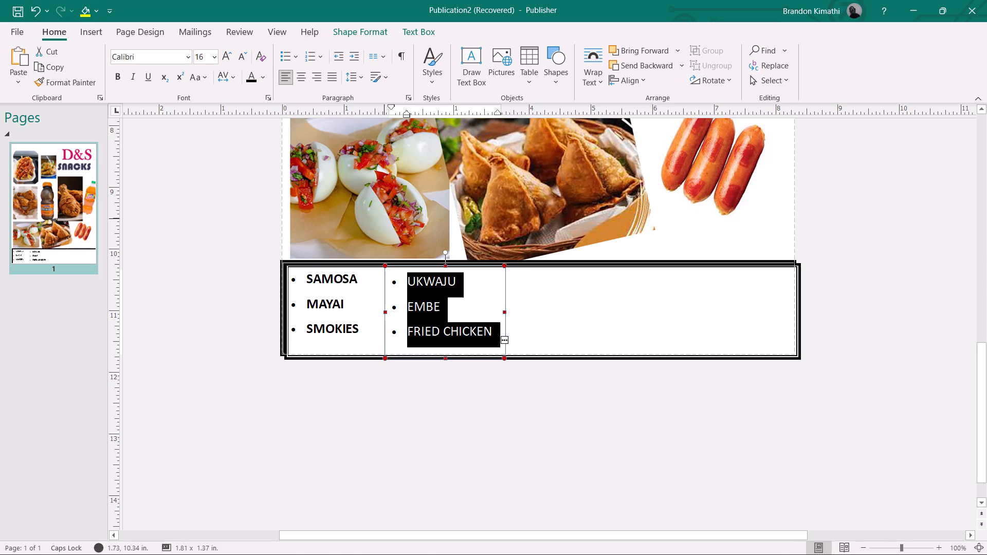
{"action": "key", "text": "ctrl+b"}
Draw a third text box about 1.38 x 1.45 in inside the bottom box, just right of the FRIED CHICKEN list.
{"action": "left_click", "coordinate": [601, 326]}
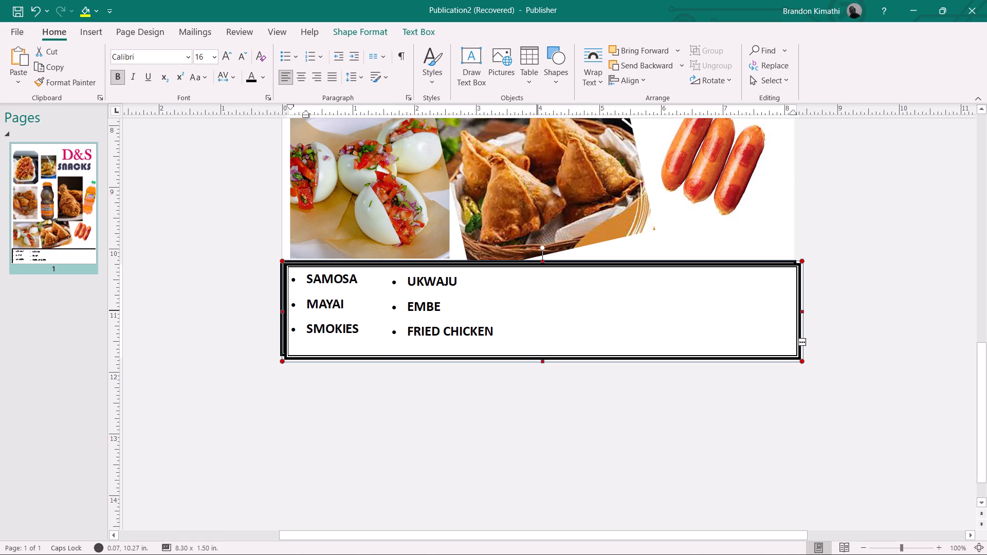
{"action": "key", "text": "Return"}
{"action": "left_click", "coordinate": [504, 331]}
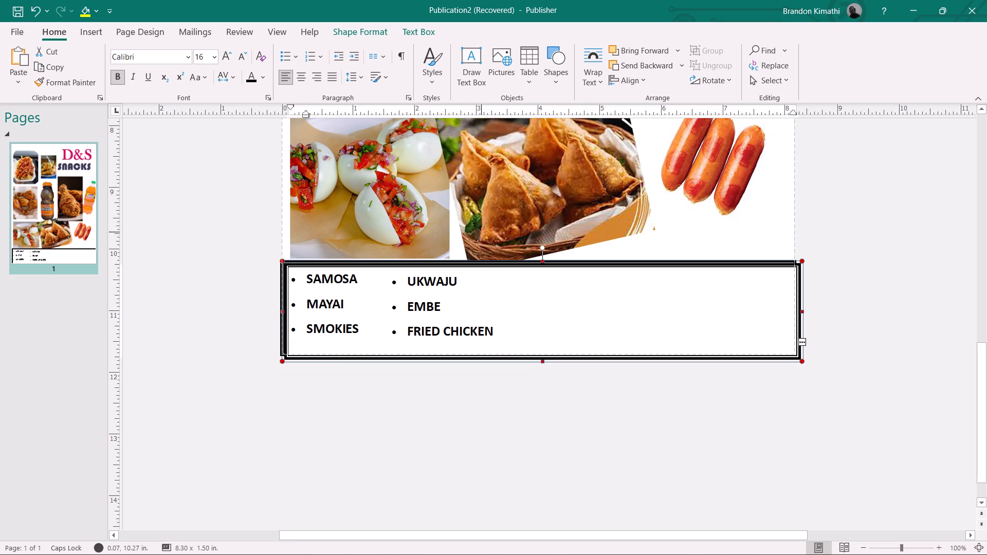
{"action": "left_click_drag", "start_coordinate": [480, 66], "coordinate": [509, 182]}
{"action": "left_click", "coordinate": [474, 66]}
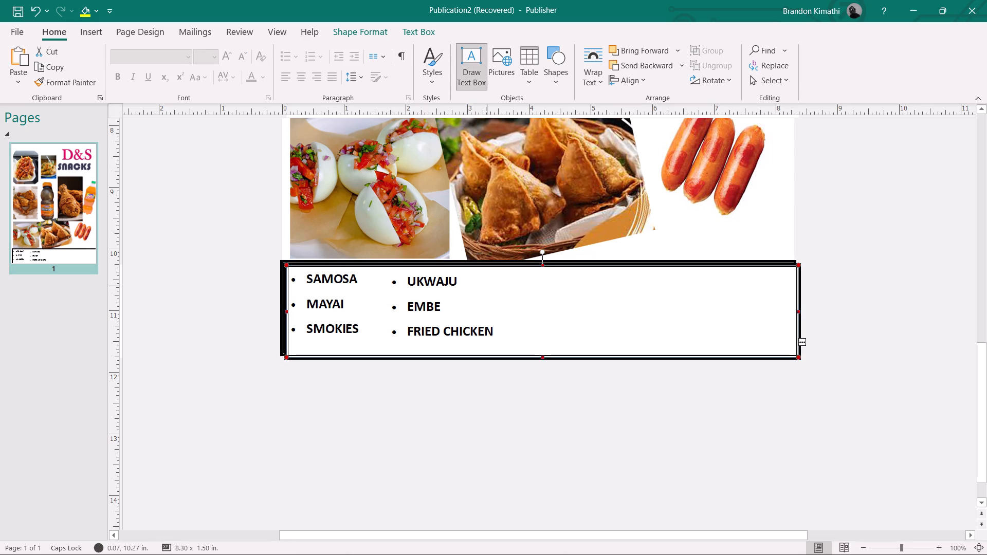
{"action": "left_click_drag", "start_coordinate": [498, 267], "coordinate": [516, 340]}
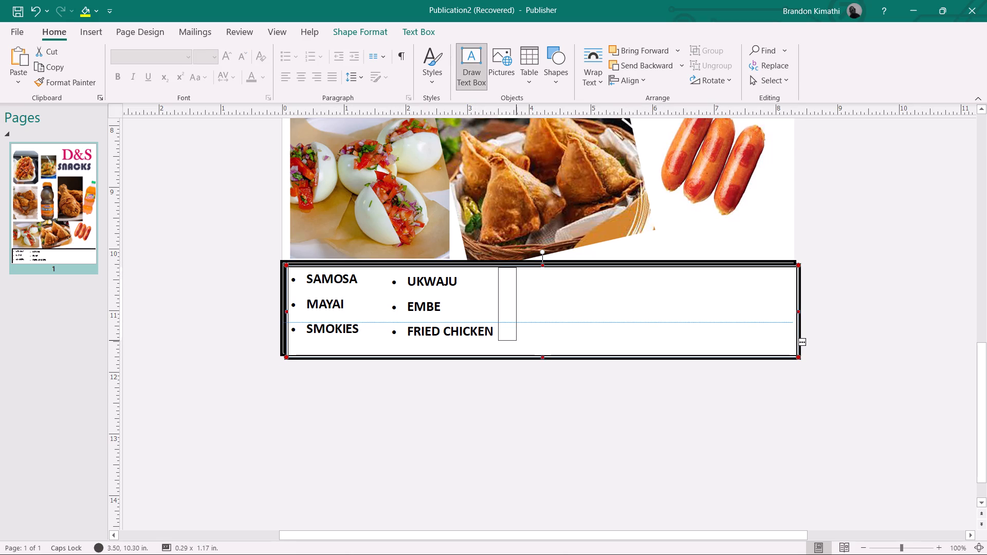
{"action": "left_click_drag", "start_coordinate": [516, 340], "coordinate": [583, 357]}
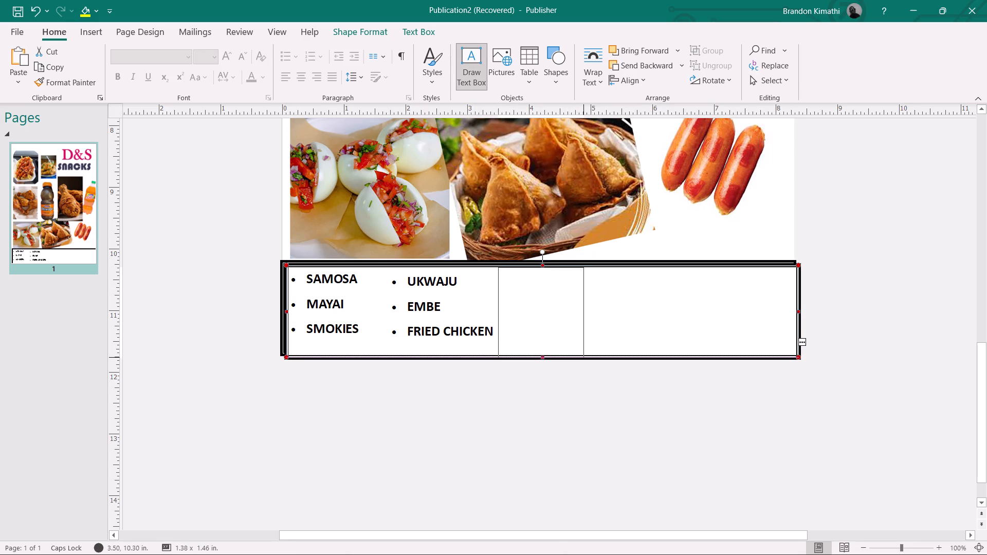
{"action": "left_click_drag", "start_coordinate": [583, 357], "coordinate": [583, 357]}
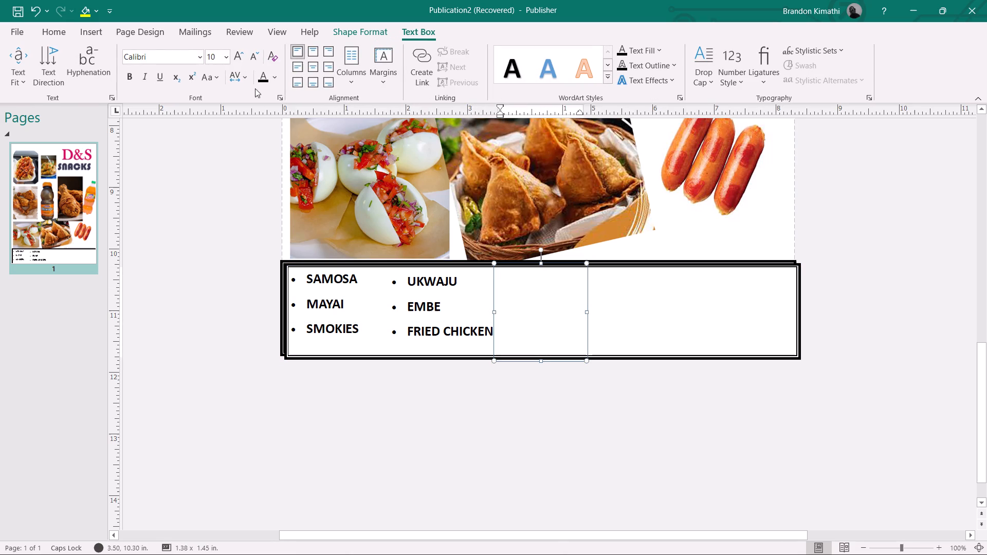
Apply the large round bullet style to the new text box and enter CHIPS as its first bullet.
{"action": "left_click", "coordinate": [60, 32]}
{"action": "left_click", "coordinate": [292, 58]}
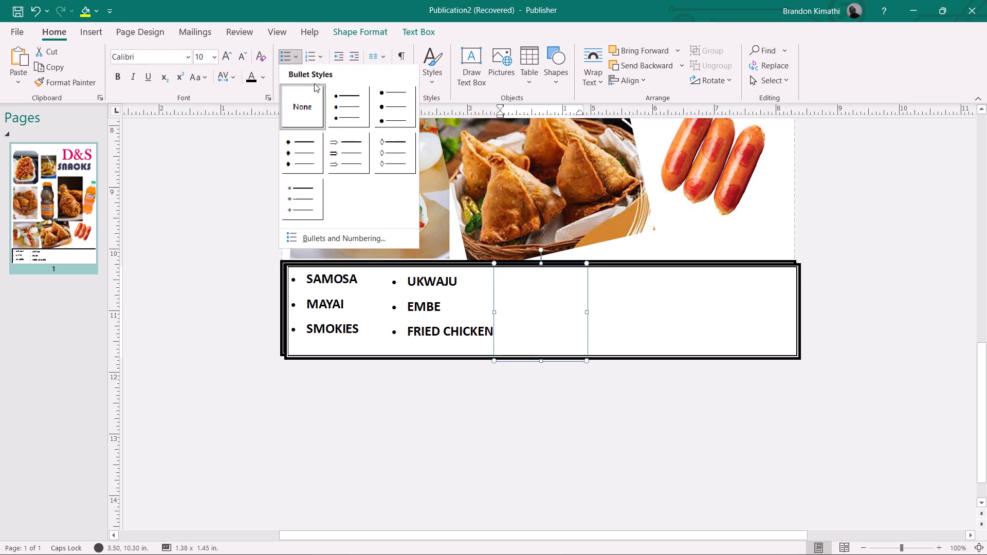
{"action": "left_click", "coordinate": [392, 110]}
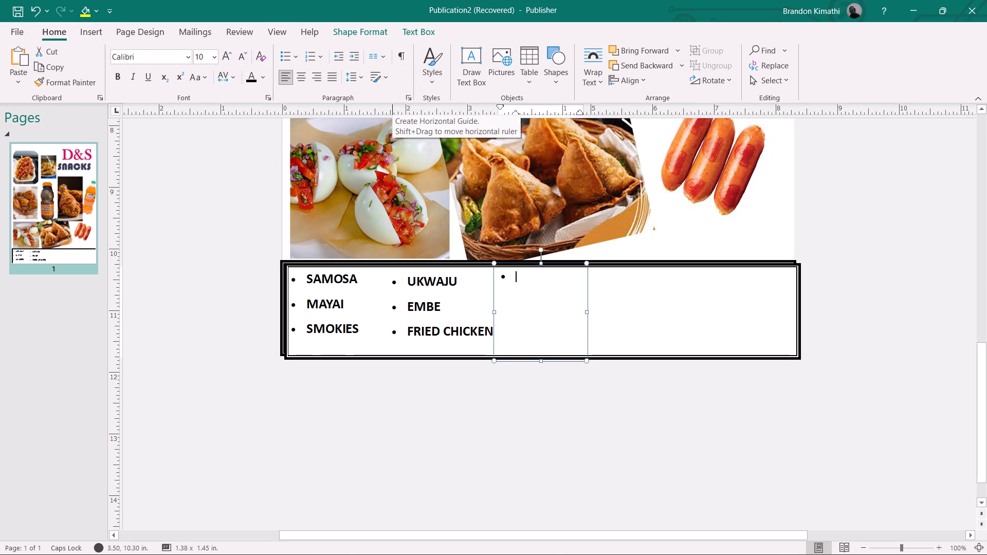
{"action": "type", "text": "CHIO"}
{"action": "key", "text": "BackSpace"}
{"action": "type", "text": "PS"}
Make the CHIPS bullet bold and set its font size to 16.
{"action": "key", "text": "ctrl+a"}
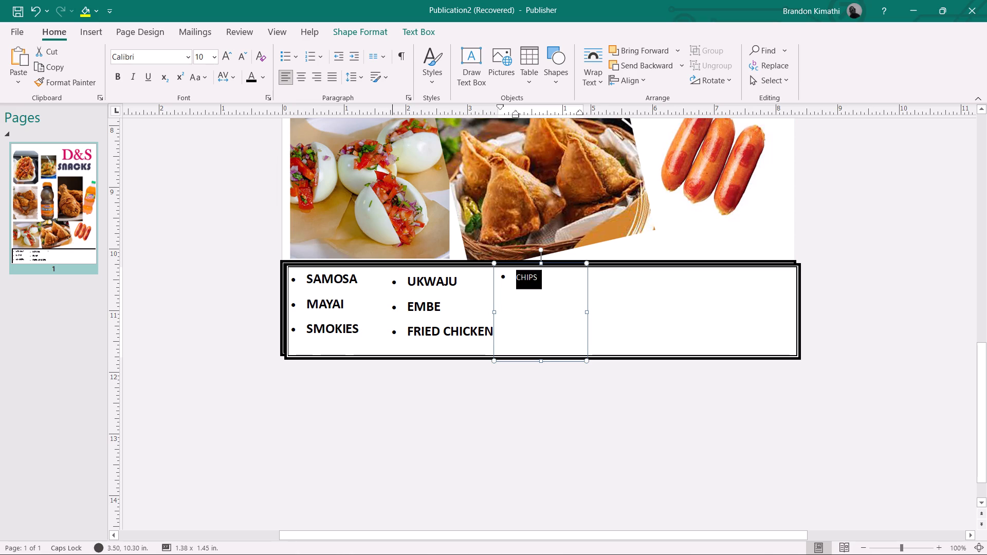
{"action": "key", "text": "ctrl+b"}
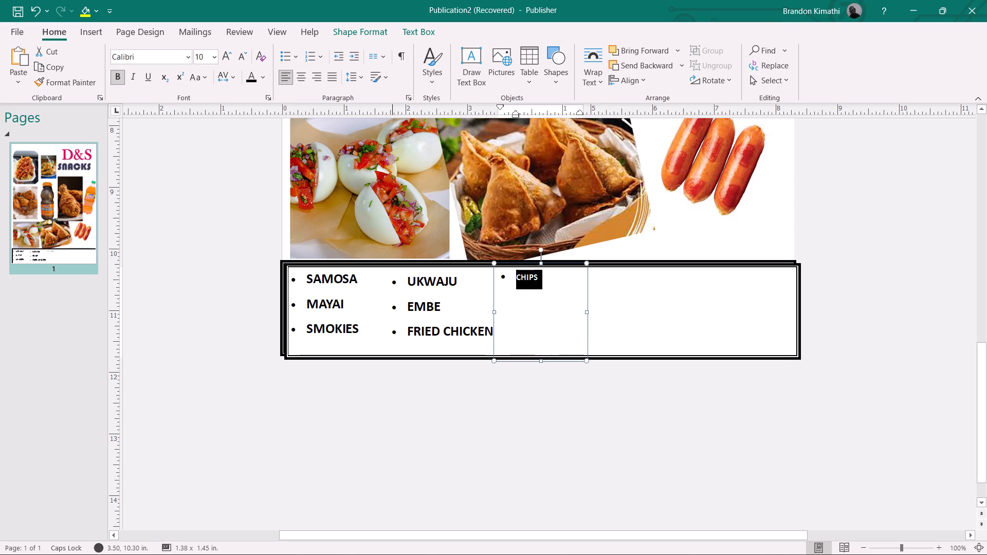
{"action": "left_click", "coordinate": [215, 59]}
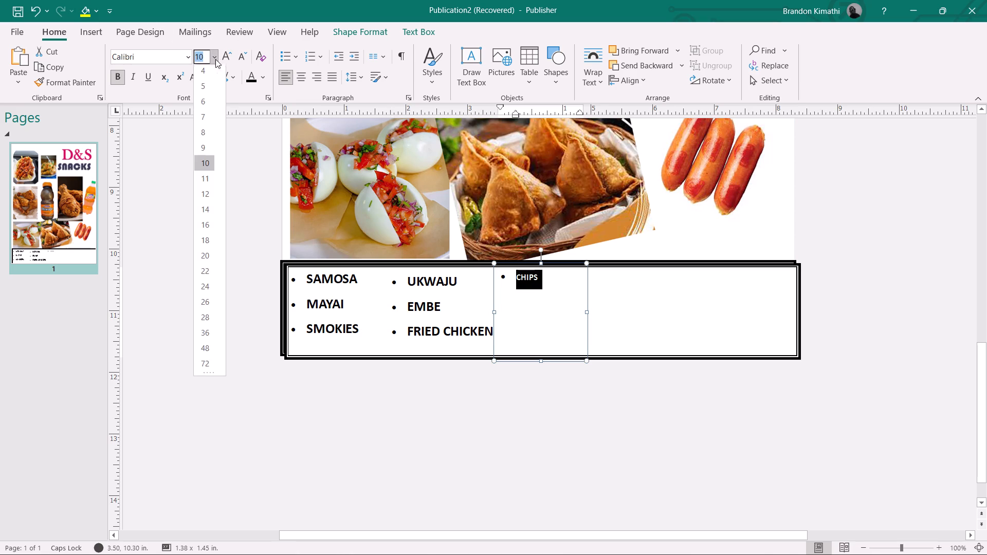
{"action": "left_click", "coordinate": [206, 230]}
{"action": "left_click", "coordinate": [470, 432]}
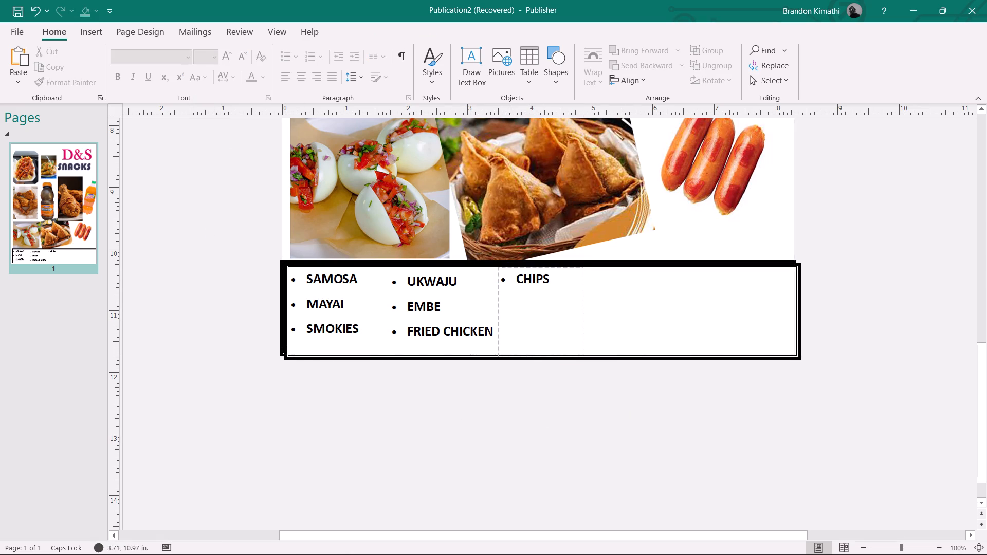
Shift the CHIPS text box slightly left to about 3.46 in, leaving enough room for FRIED CHICKEN on one line.
{"action": "left_click_drag", "start_coordinate": [498, 313], "coordinate": [492, 313]}
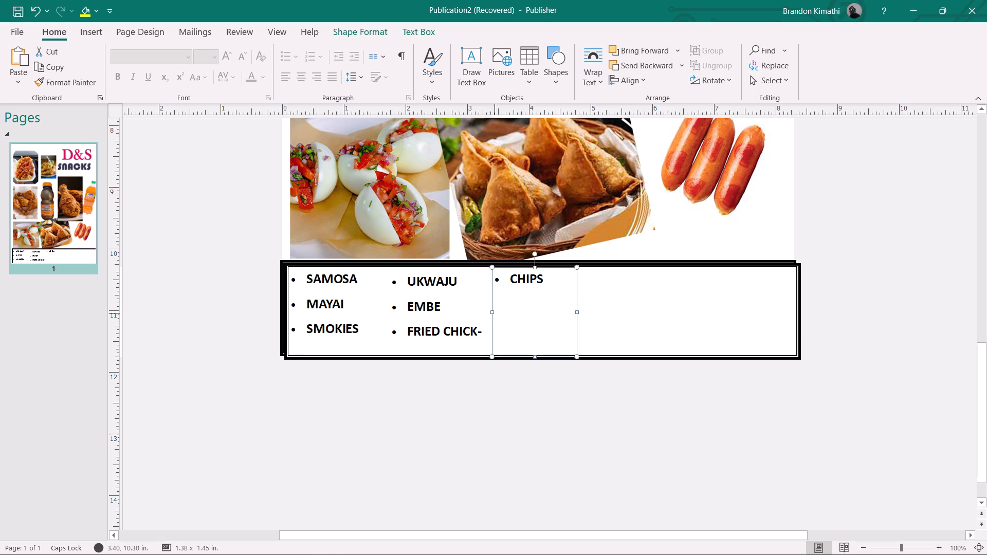
{"action": "left_click", "coordinate": [490, 288]}
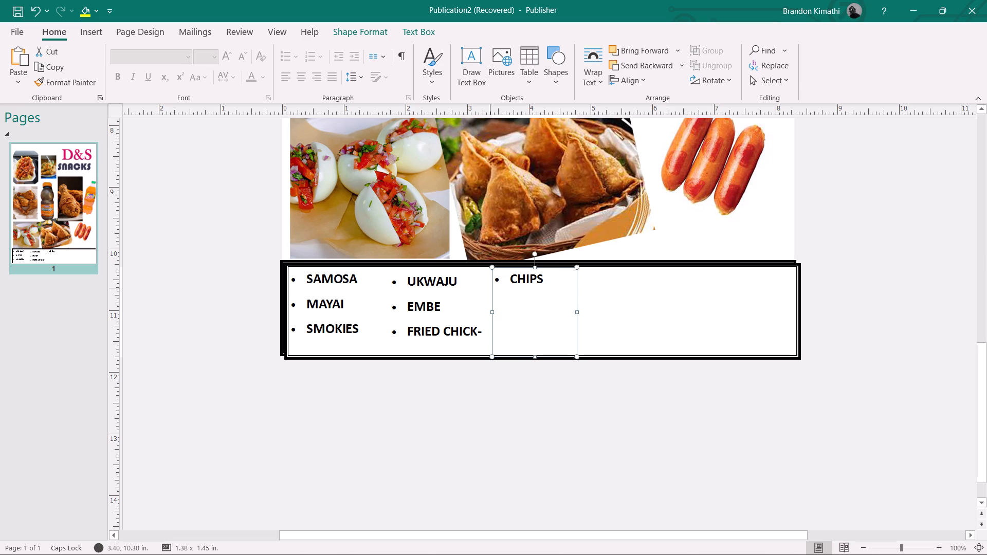
{"action": "key", "text": "Right"}
{"action": "key", "text": "Right"}
{"action": "key", "text": "Right"}
{"action": "key", "text": "Right"}
{"action": "key", "text": "Right"}
{"action": "key", "text": "Right"}
{"action": "key", "text": "Right"}
{"action": "key", "text": "Right"}
{"action": "key", "text": "Right"}
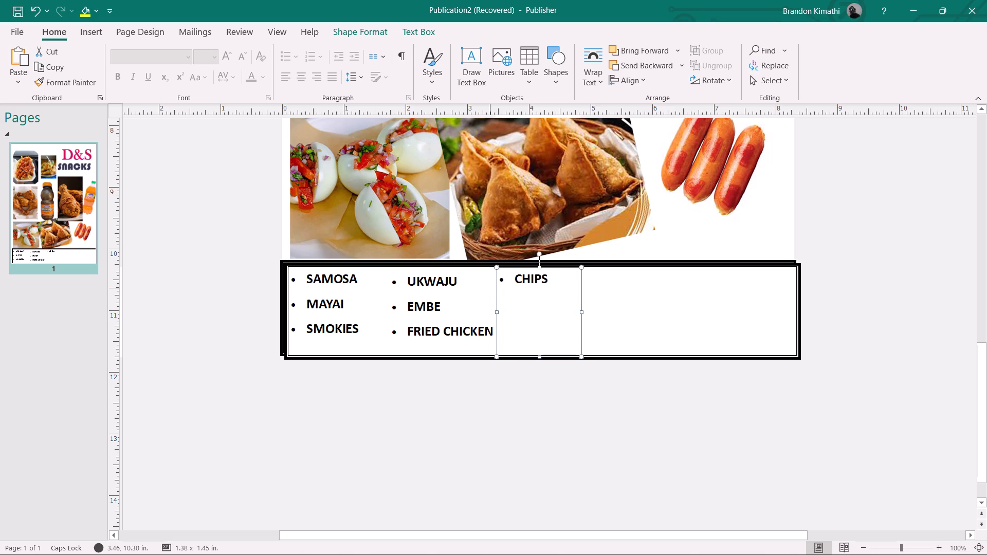
Draw a text box about 3.81 x 1.41 in across the empty space right of CHIPS in the bottom box.
{"action": "left_click", "coordinate": [662, 321]}
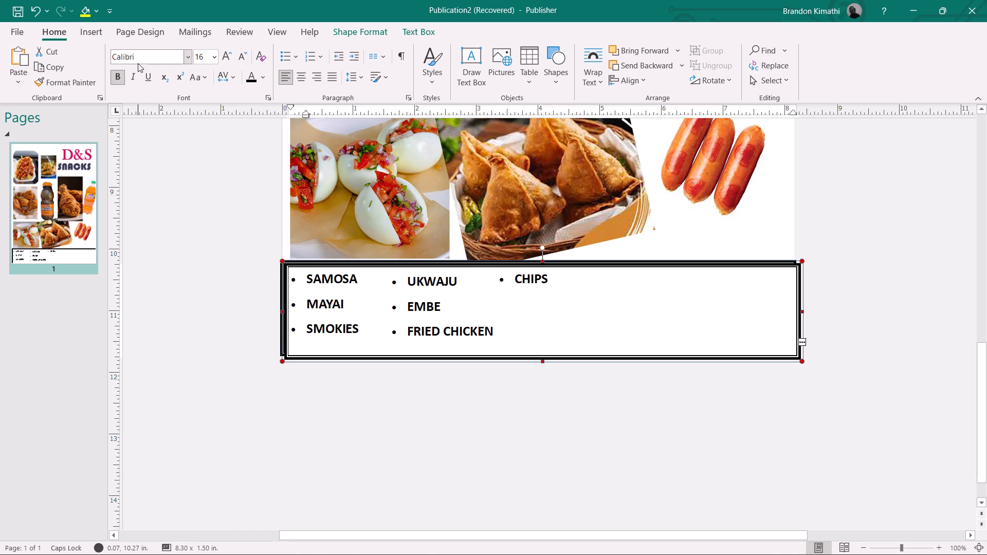
{"action": "left_click", "coordinate": [481, 58]}
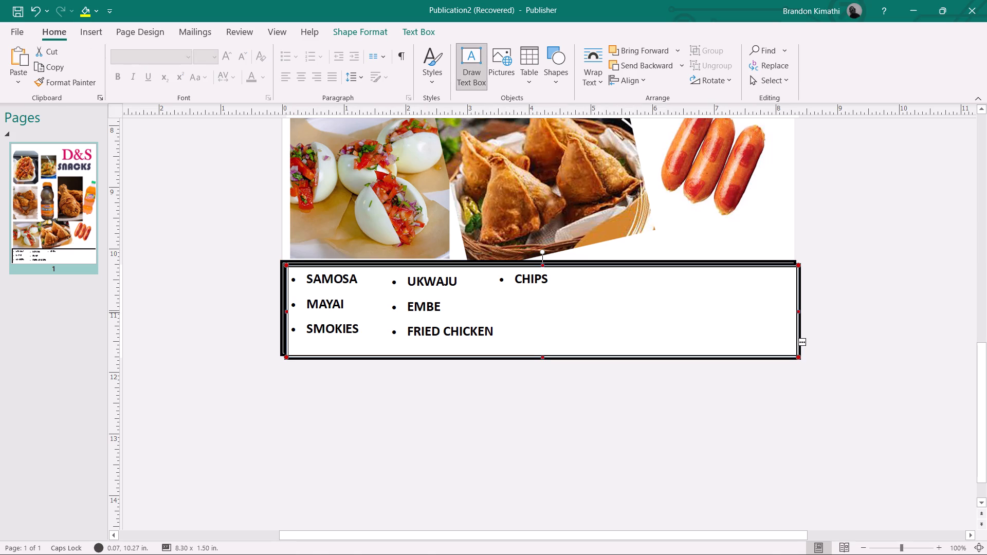
{"action": "left_click_drag", "start_coordinate": [563, 267], "coordinate": [759, 380]}
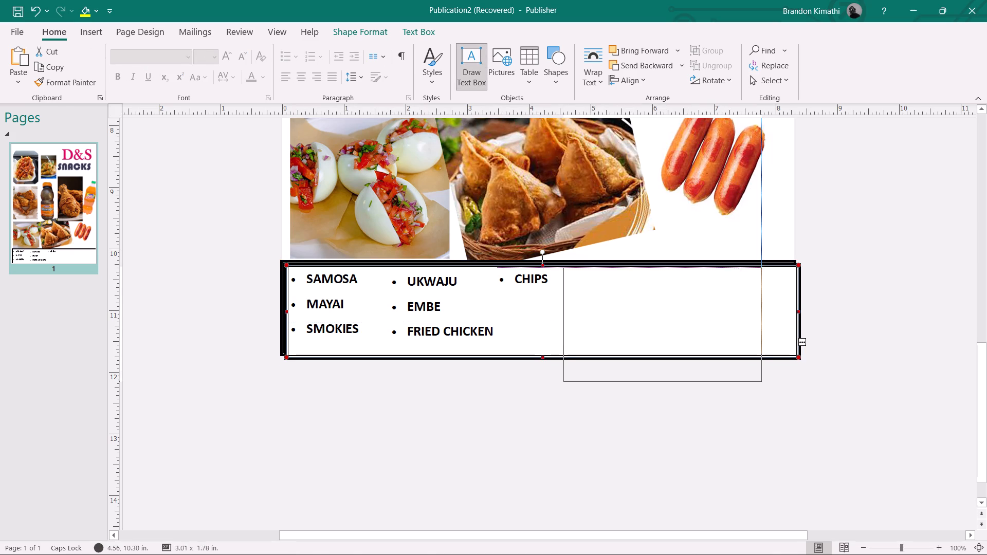
{"action": "left_click_drag", "start_coordinate": [759, 380], "coordinate": [798, 353]}
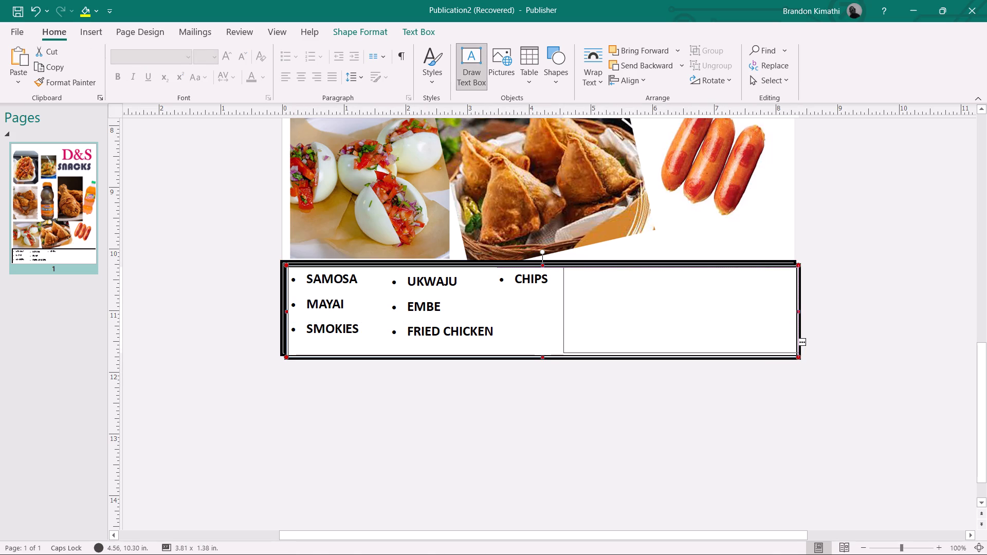
{"action": "left_click_drag", "start_coordinate": [798, 353], "coordinate": [798, 354]}
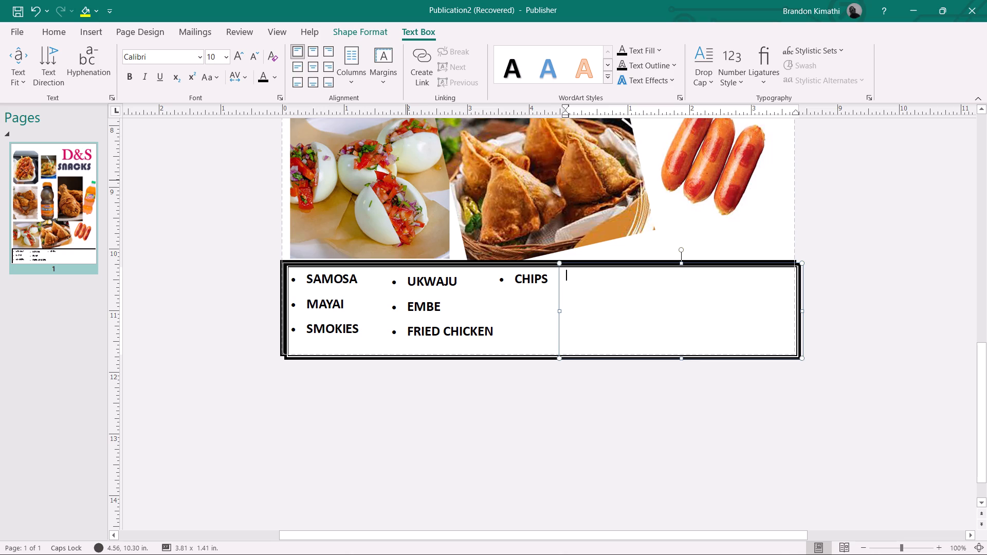
Enter ALL and AVAILABLE on two separate lines in the new text box, aligned top center.
{"action": "type", "text": "ALL"}
{"action": "key", "text": "ctrl+a"}
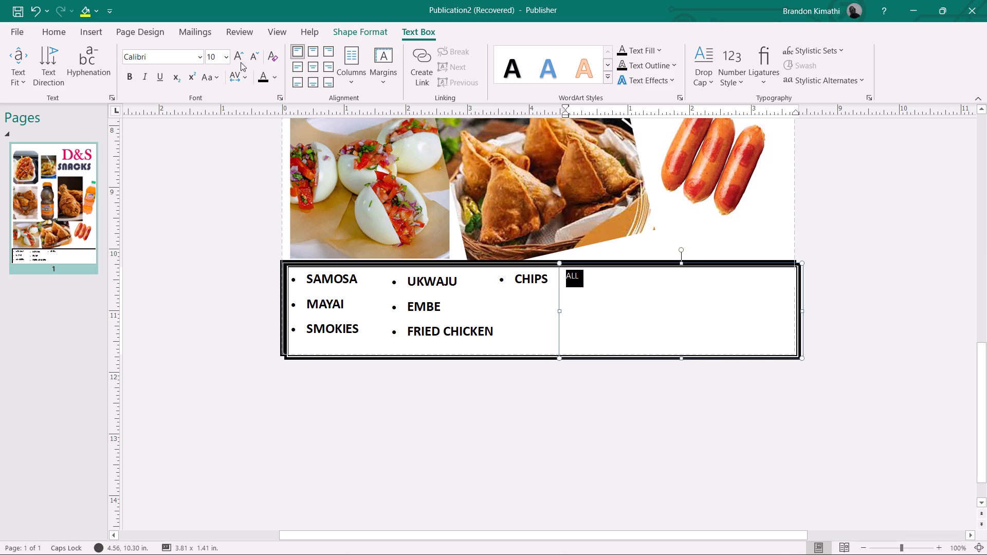
{"action": "left_click", "coordinate": [313, 54]}
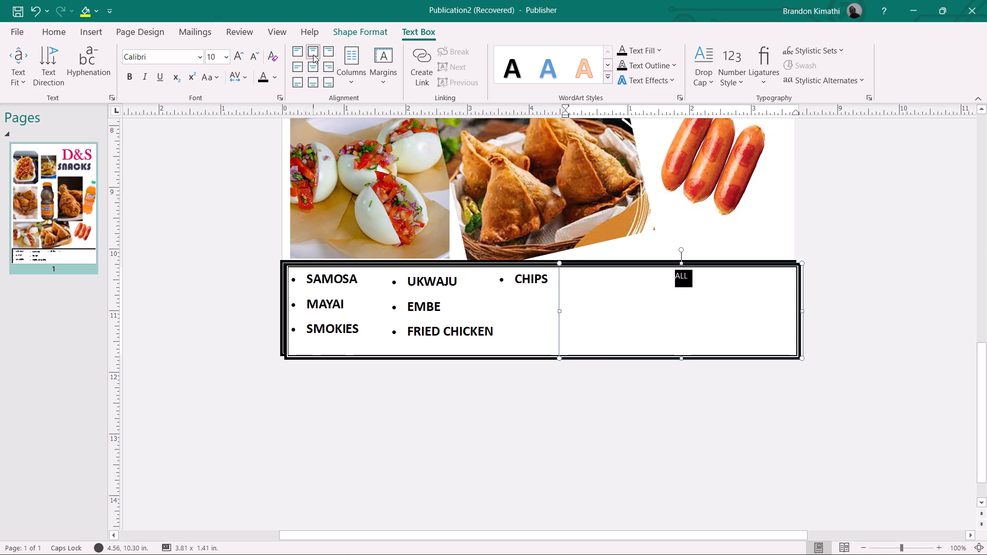
{"action": "left_click", "coordinate": [702, 281]}
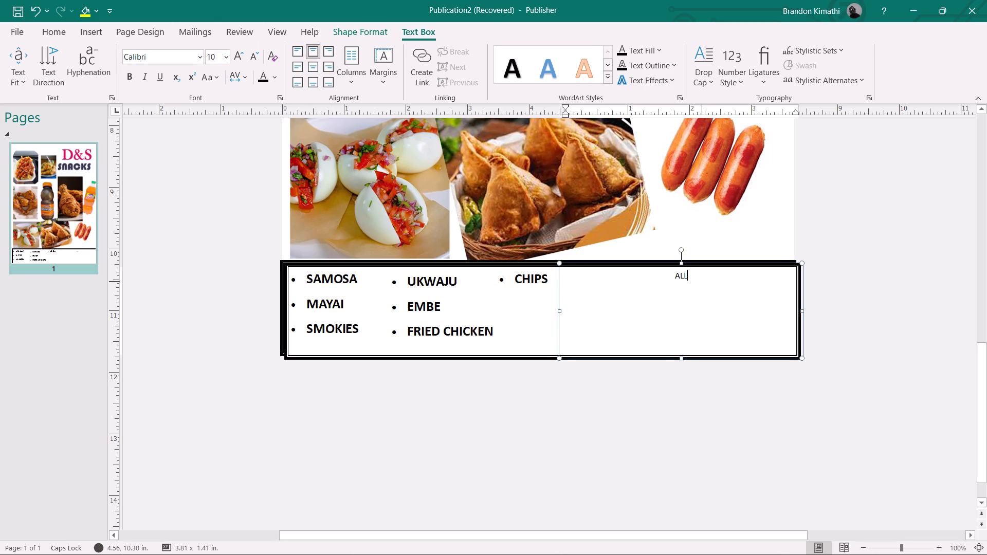
{"action": "key", "text": "Return"}
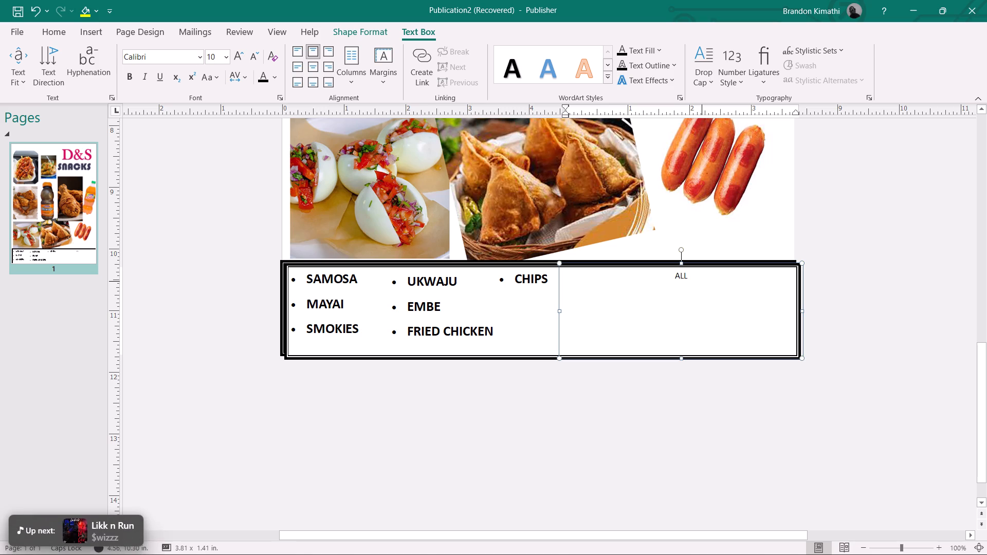
{"action": "type", "text": "AVA"}
{"action": "type", "text": "ILAB"}
{"action": "type", "text": "LE"}
Enlarge the whole ALL AVAILABLE text to font size 28.
{"action": "key", "text": "ctrl+a"}
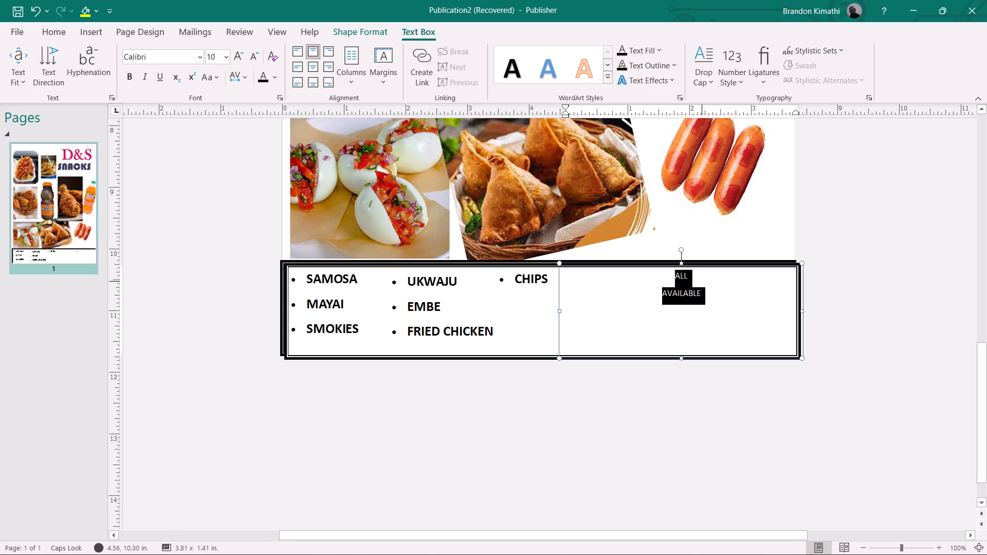
{"action": "triple_click", "coordinate": [244, 55]}
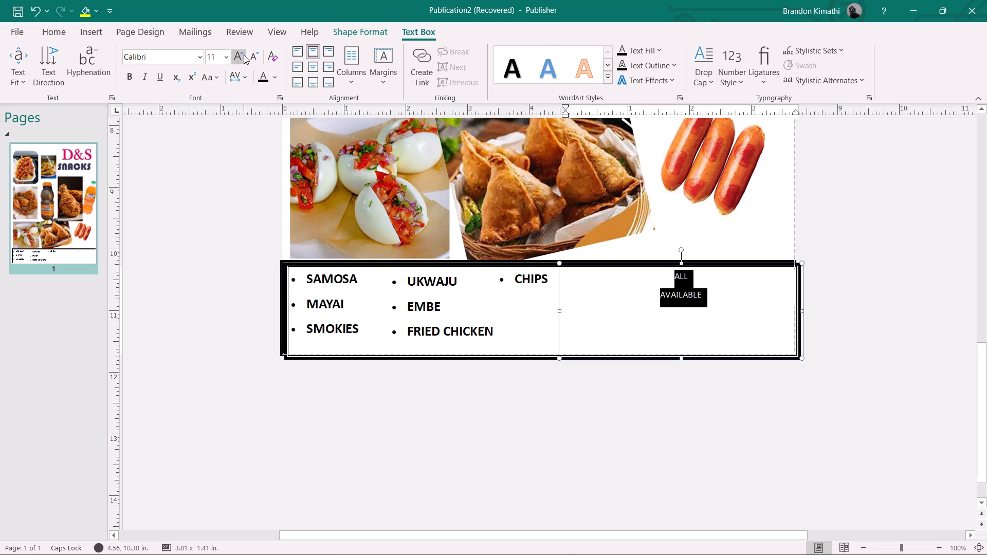
{"action": "triple_click", "coordinate": [244, 55]}
{"action": "triple_click", "coordinate": [244, 55]}
{"action": "left_click", "coordinate": [244, 55]}
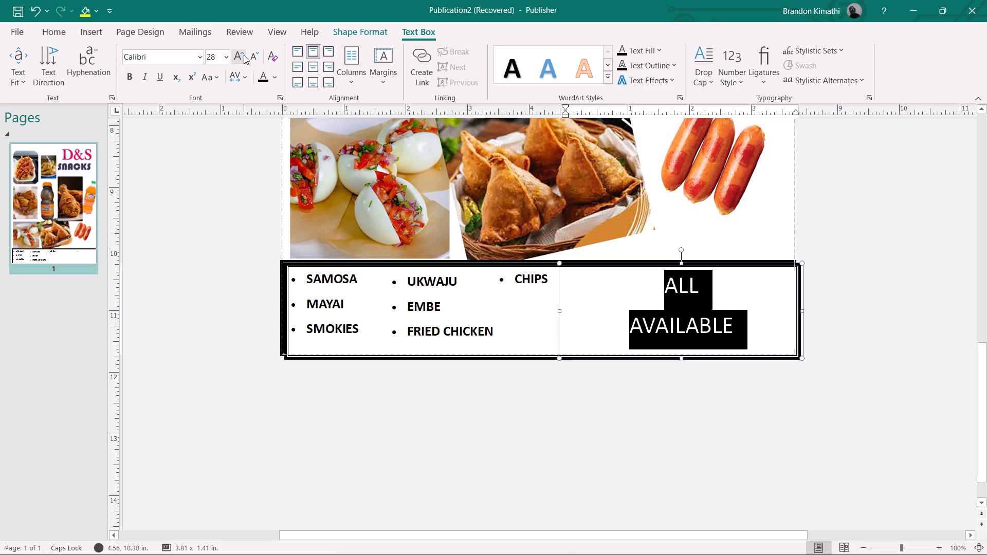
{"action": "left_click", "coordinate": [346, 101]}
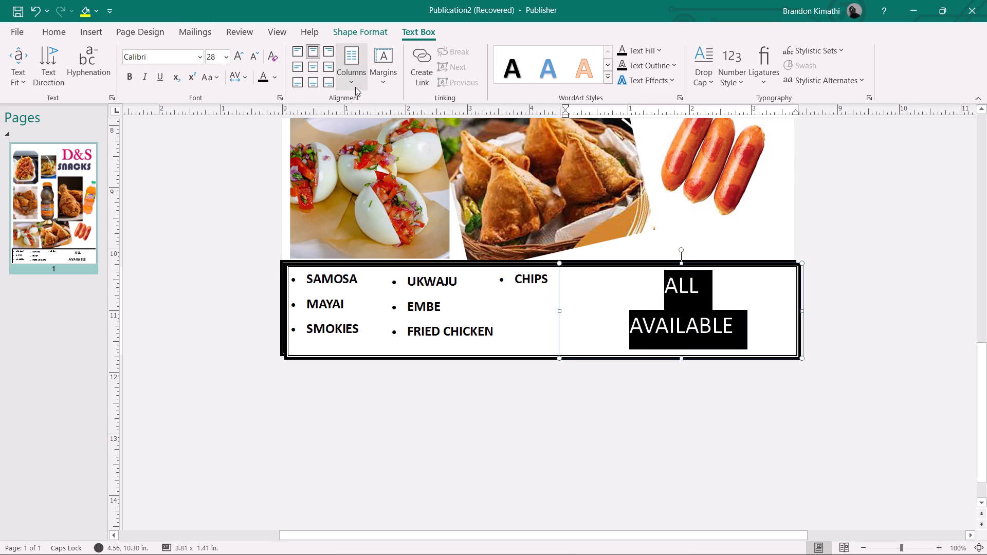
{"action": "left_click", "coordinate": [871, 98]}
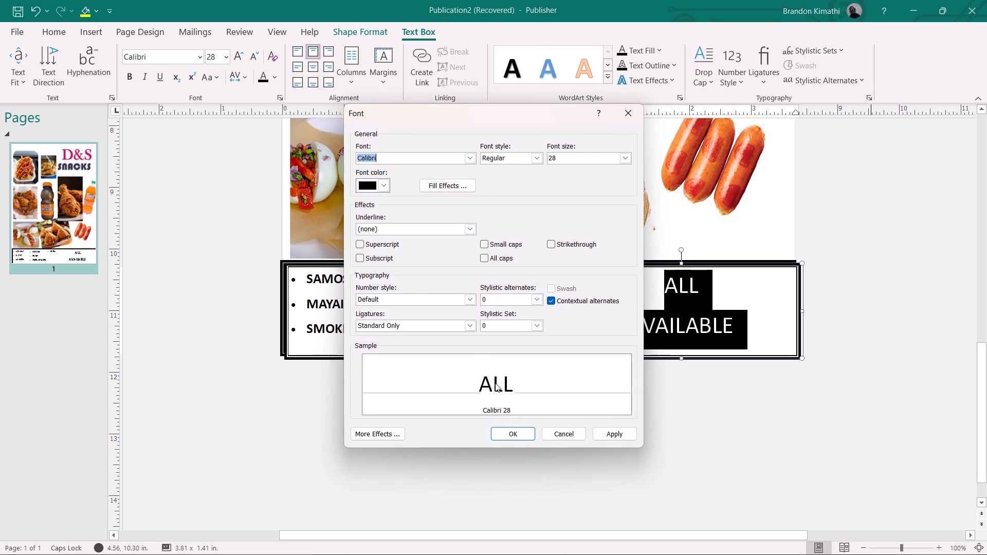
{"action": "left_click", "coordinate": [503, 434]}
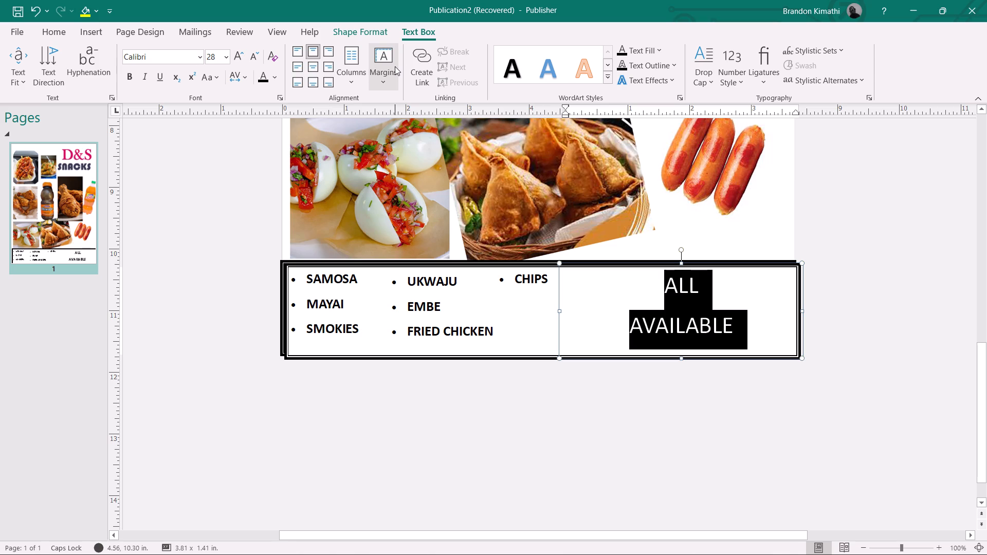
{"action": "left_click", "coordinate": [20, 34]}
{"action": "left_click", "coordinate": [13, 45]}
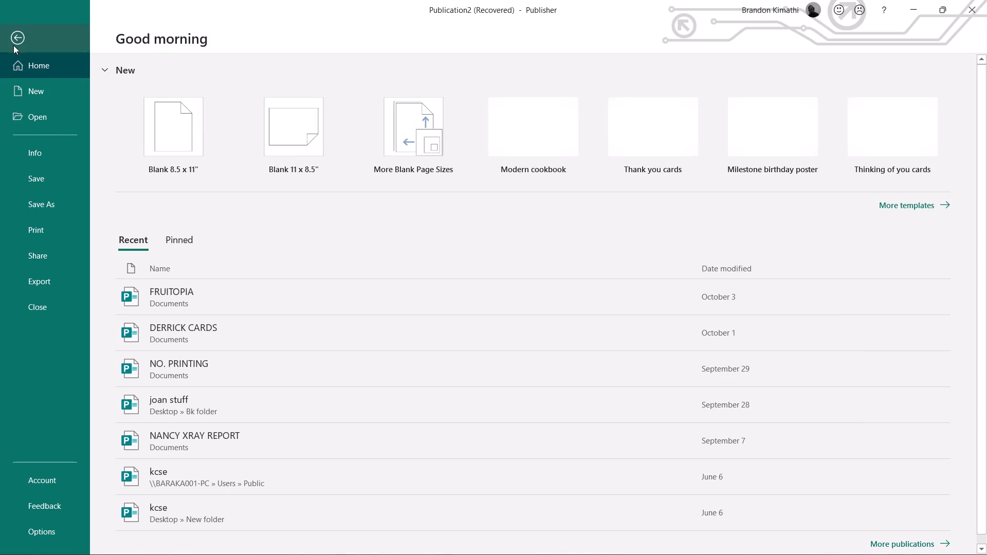
Tighten the ALL AVAILABLE paragraph spacing to 4pt after paragraphs and 0.94sp between lines.
{"action": "left_click", "coordinate": [51, 32]}
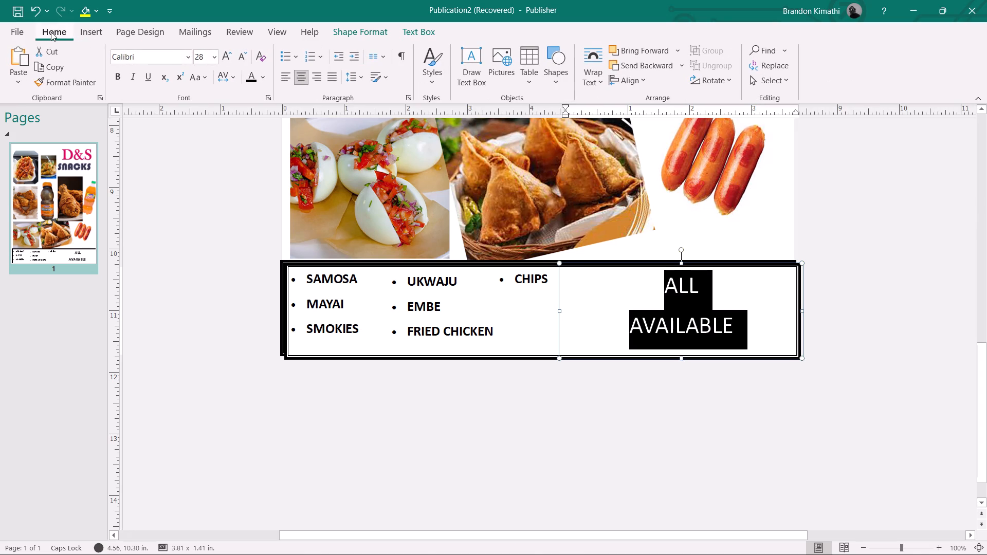
{"action": "left_click", "coordinate": [408, 98]}
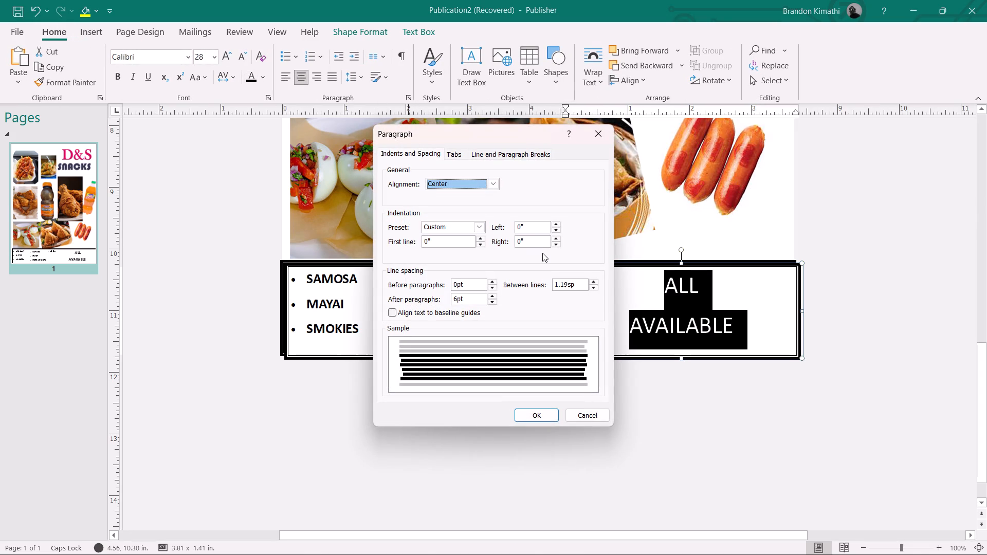
{"action": "left_click", "coordinate": [490, 300]}
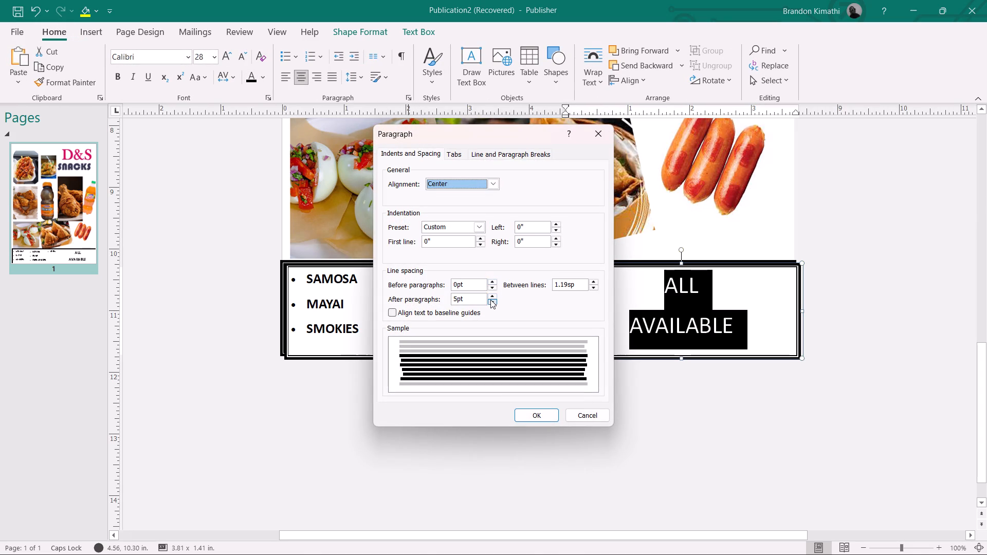
{"action": "left_click", "coordinate": [490, 300]}
{"action": "left_click", "coordinate": [593, 285]}
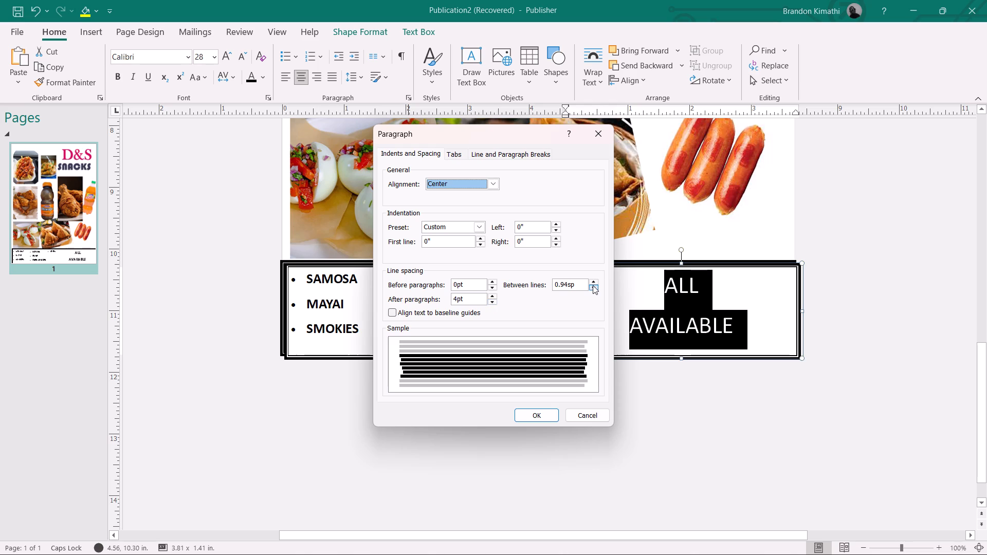
{"action": "left_click", "coordinate": [545, 414]}
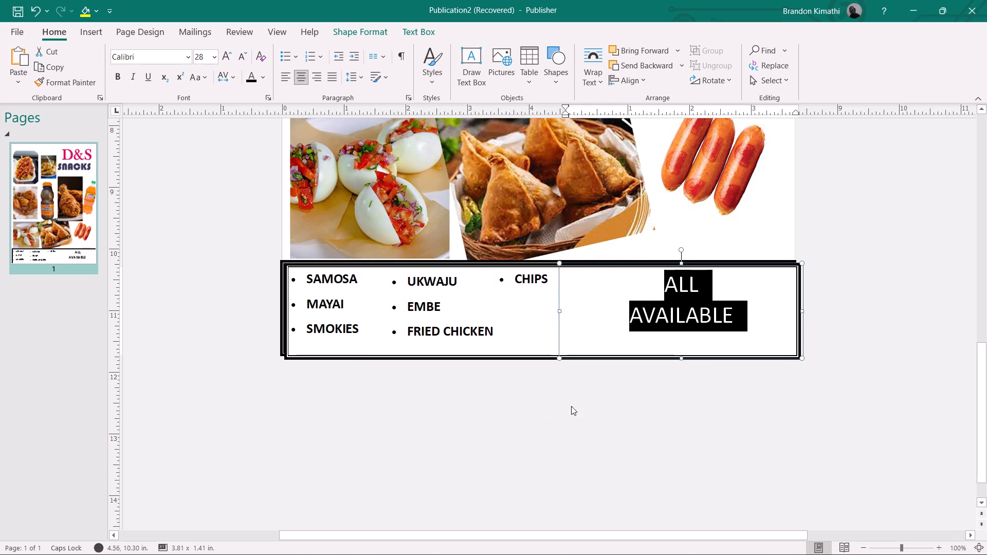
Set the ALL AVAILABLE text to font size 36 and make it bold.
{"action": "double_click", "coordinate": [232, 54]}
{"action": "left_click", "coordinate": [241, 57]}
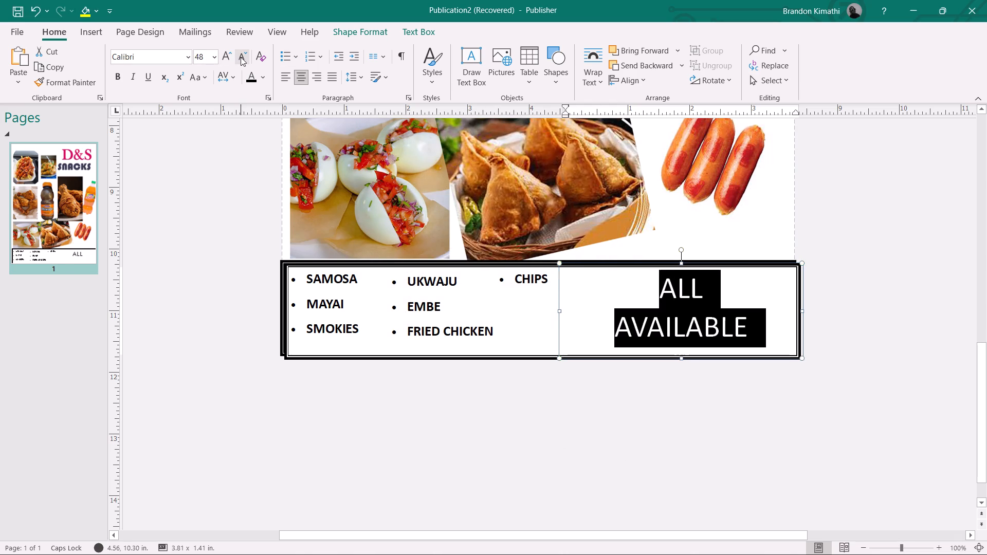
{"action": "key", "text": "ctrl+b"}
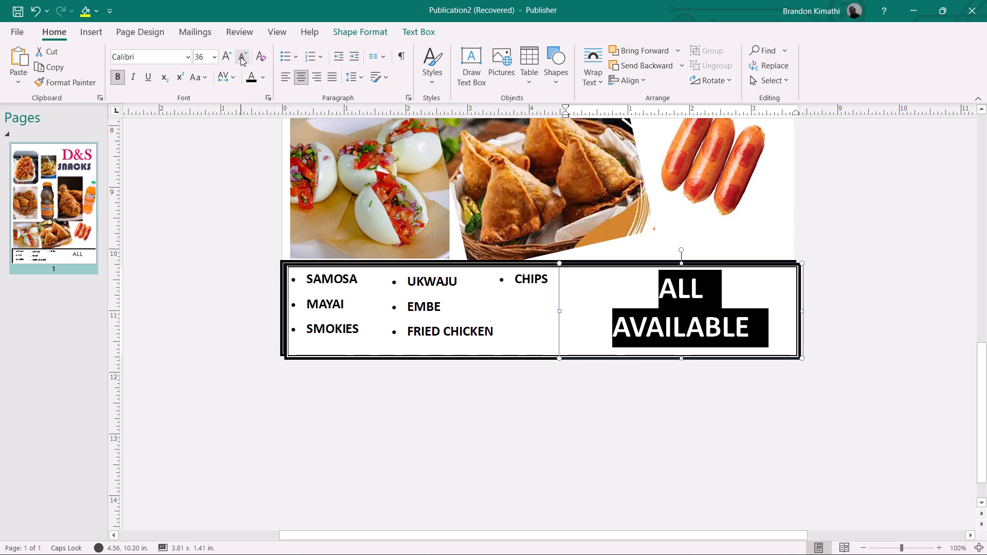
Change the font of the ALL AVAILABLE text to Bradley Hand ITC and deselect the text box.
{"action": "left_click", "coordinate": [183, 54]}
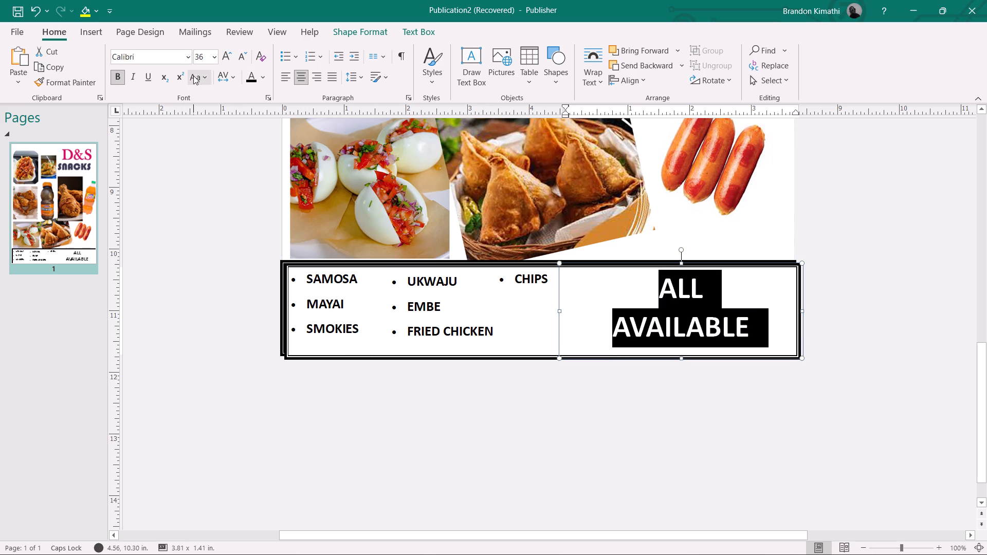
{"action": "left_click", "coordinate": [189, 57]}
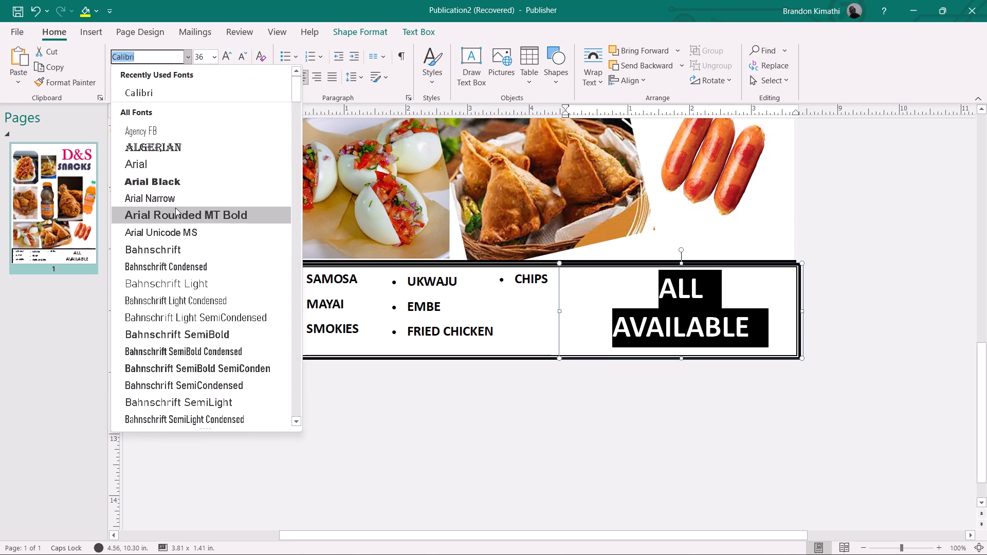
{"action": "scroll", "coordinate": [168, 285], "scroll_direction": "down", "scroll_amount": 1}
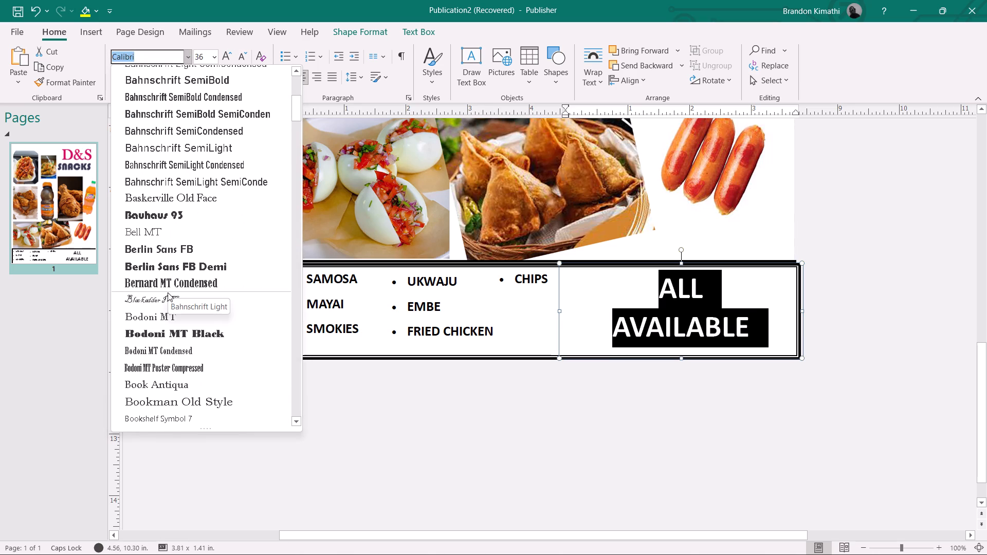
{"action": "scroll", "coordinate": [160, 320], "scroll_direction": "down", "scroll_amount": 1}
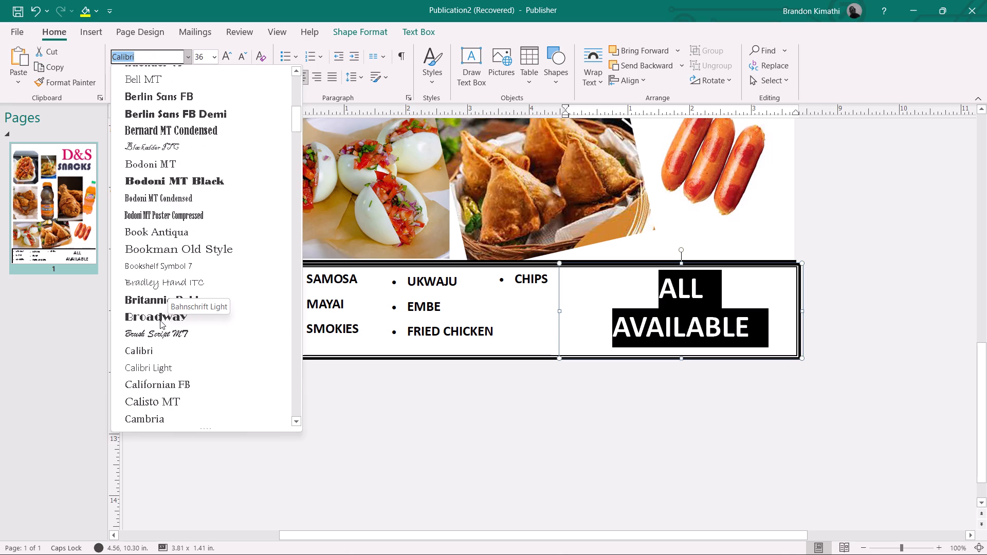
{"action": "left_click", "coordinate": [161, 284]}
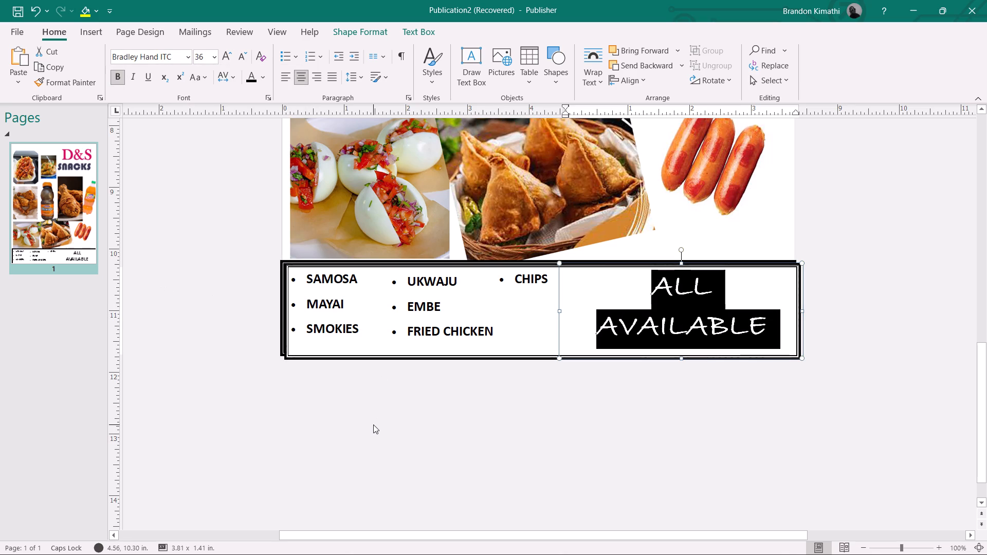
{"action": "left_click", "coordinate": [373, 424]}
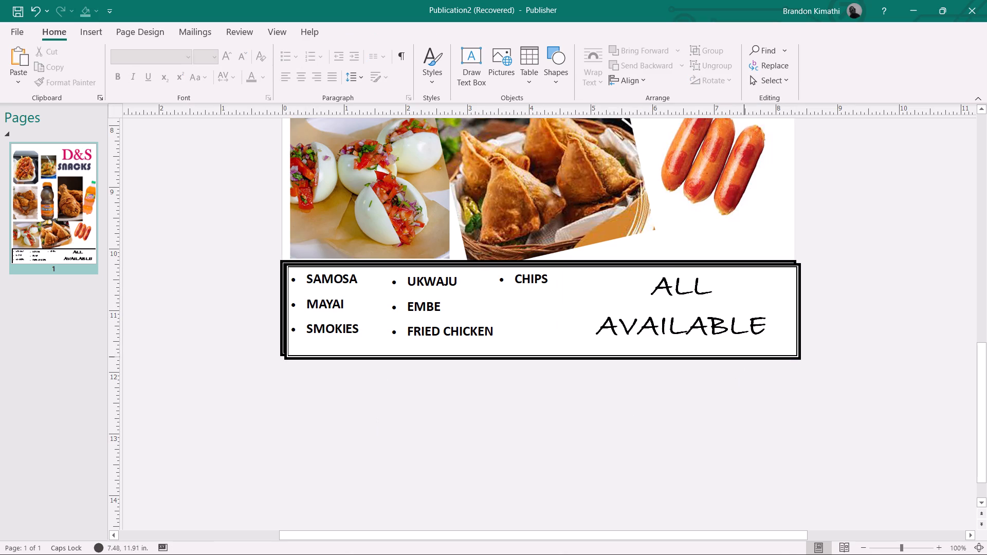
Review the whole flyer from the D&S SNACKS heading down to the menu box.
{"action": "scroll", "coordinate": [602, 296], "scroll_direction": "up", "scroll_amount": 2}
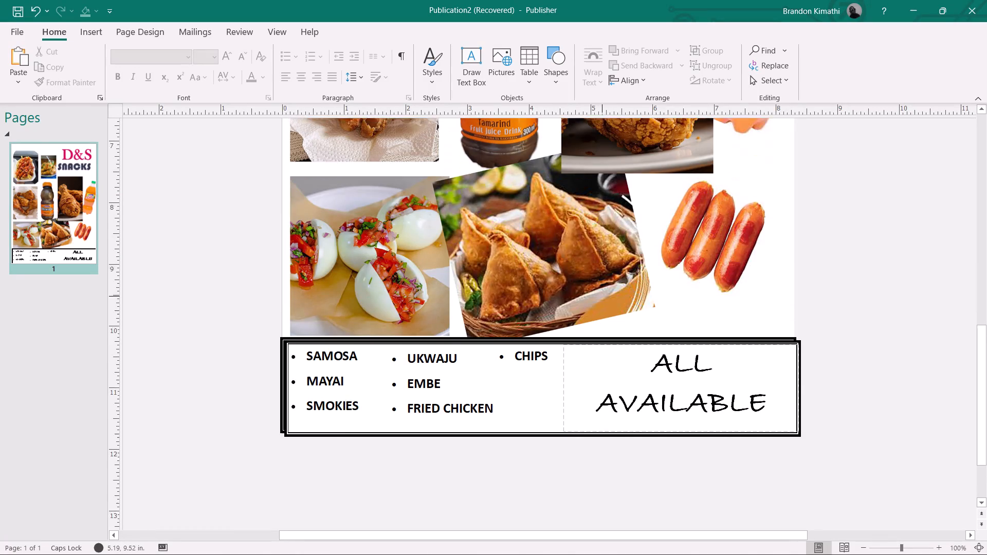
{"action": "scroll", "coordinate": [602, 296], "scroll_direction": "up", "scroll_amount": 4}
{"action": "scroll", "coordinate": [602, 296], "scroll_direction": "down", "scroll_amount": 2}
{"action": "scroll", "coordinate": [602, 296], "scroll_direction": "up", "scroll_amount": 1}
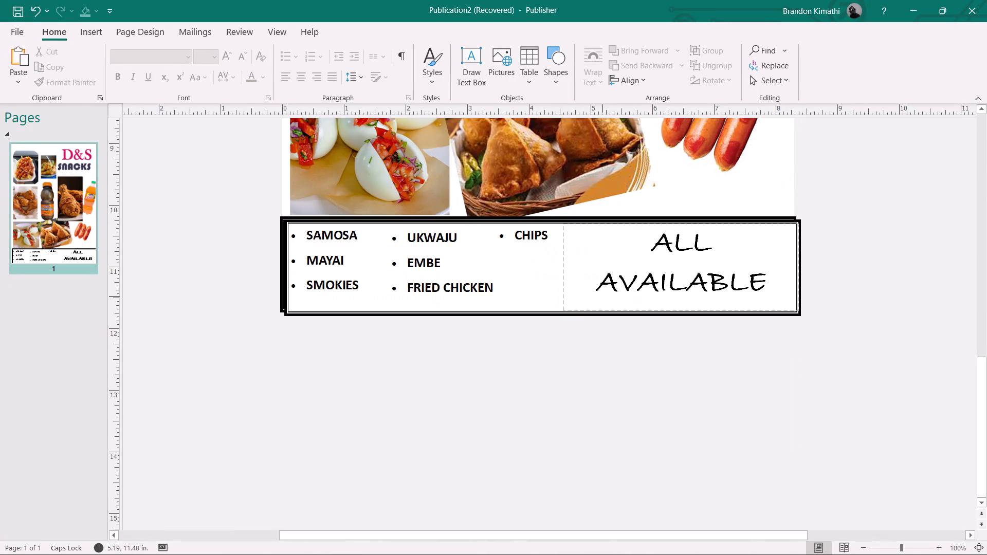
{"action": "scroll", "coordinate": [602, 296], "scroll_direction": "up", "scroll_amount": 3}
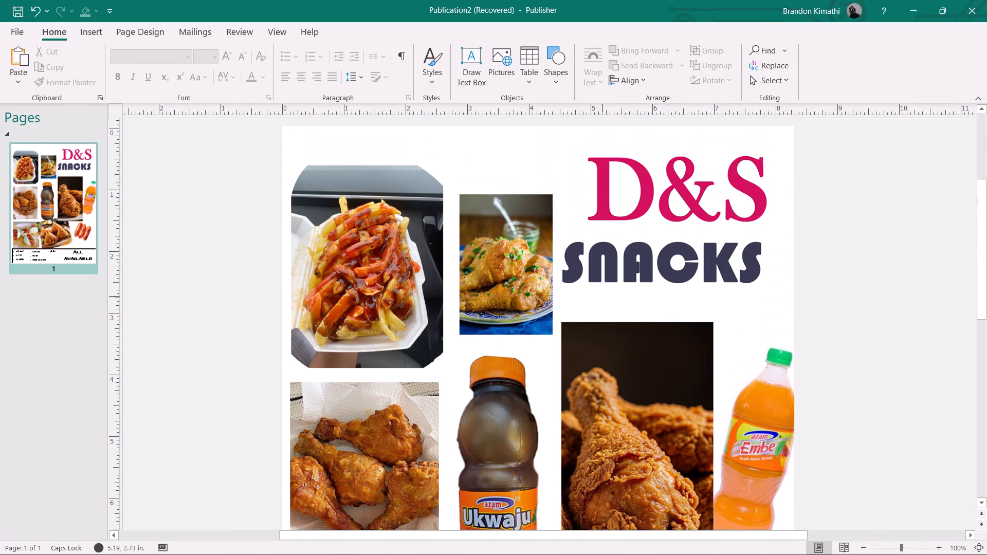
{"action": "scroll", "coordinate": [602, 296], "scroll_direction": "down", "scroll_amount": 8}
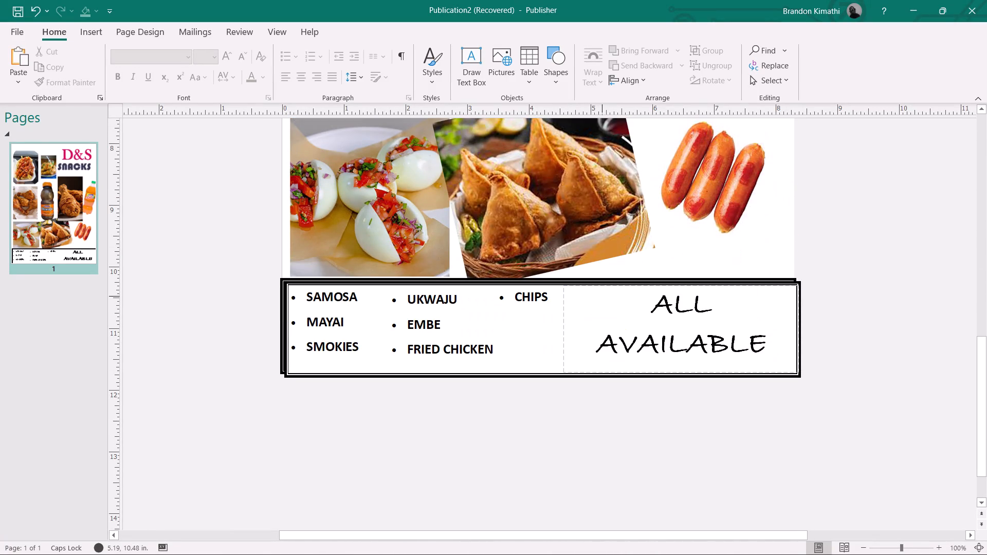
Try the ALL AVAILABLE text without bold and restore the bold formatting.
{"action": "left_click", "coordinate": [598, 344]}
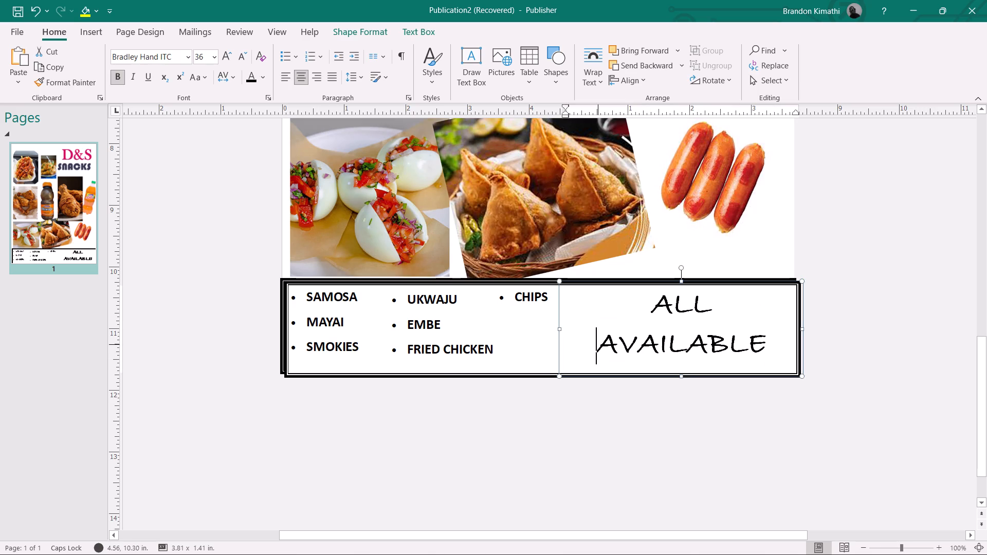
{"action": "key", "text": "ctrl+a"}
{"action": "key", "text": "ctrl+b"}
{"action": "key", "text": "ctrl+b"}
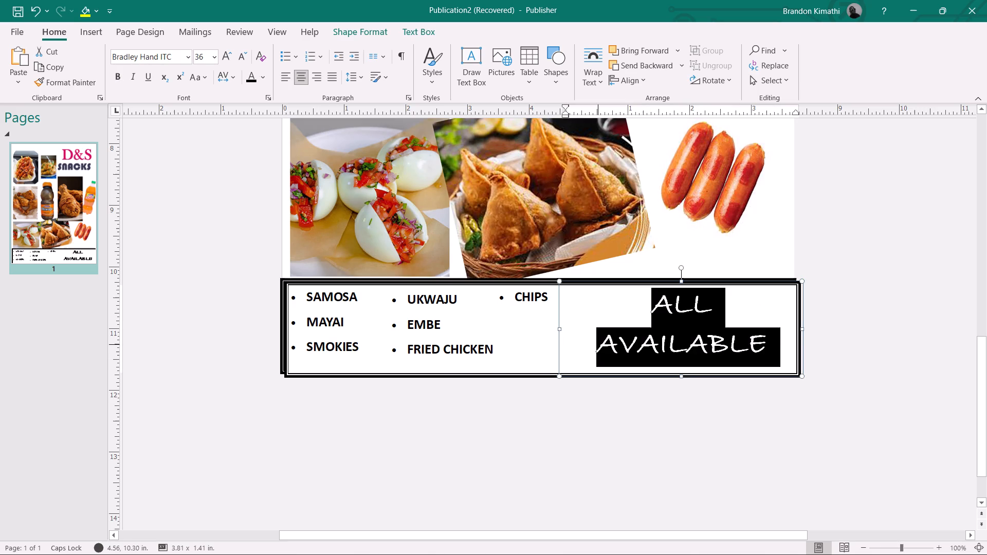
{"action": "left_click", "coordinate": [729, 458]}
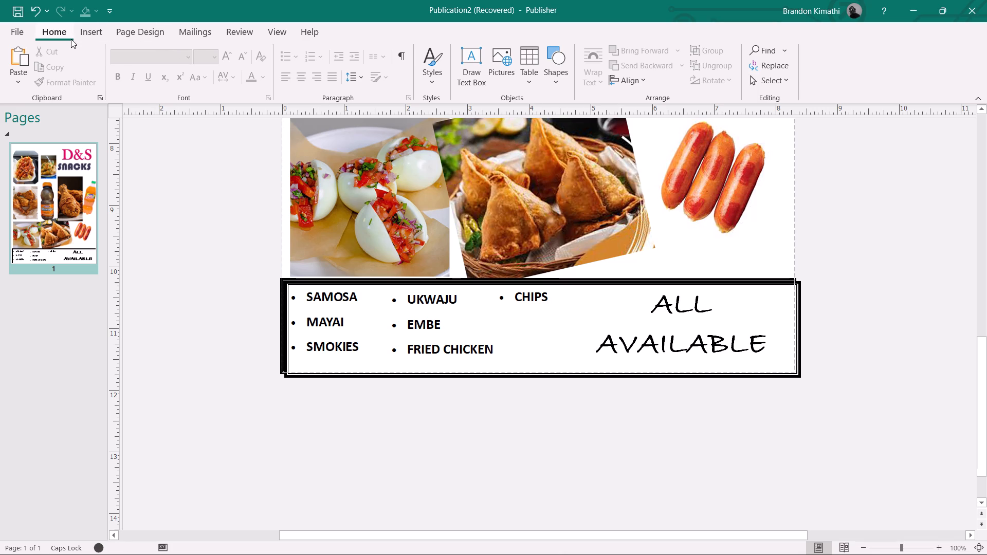
Draw an oval about 2.74 x 1.38 in over the ALL AVAILABLE text in the bottom box.
{"action": "left_click", "coordinate": [95, 31]}
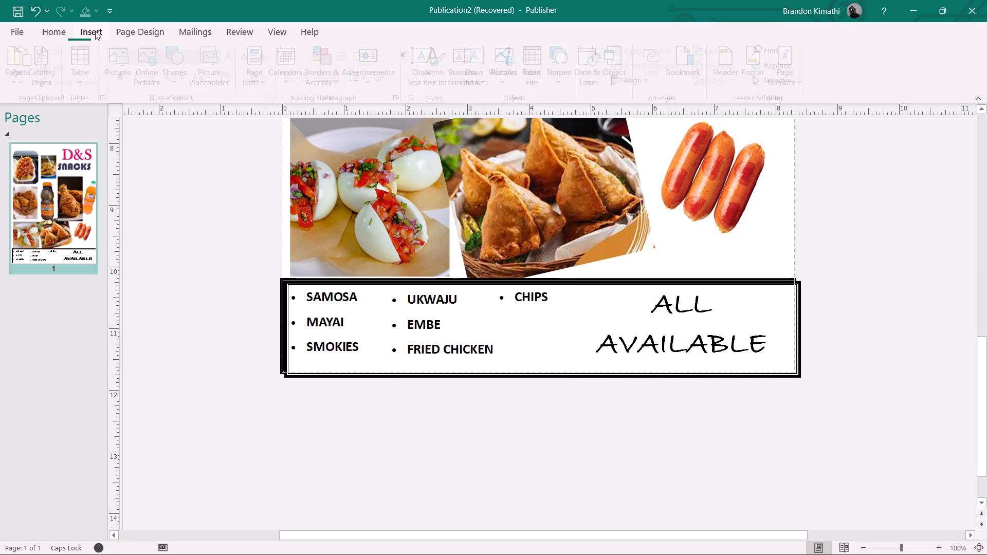
{"action": "left_click", "coordinate": [182, 61]}
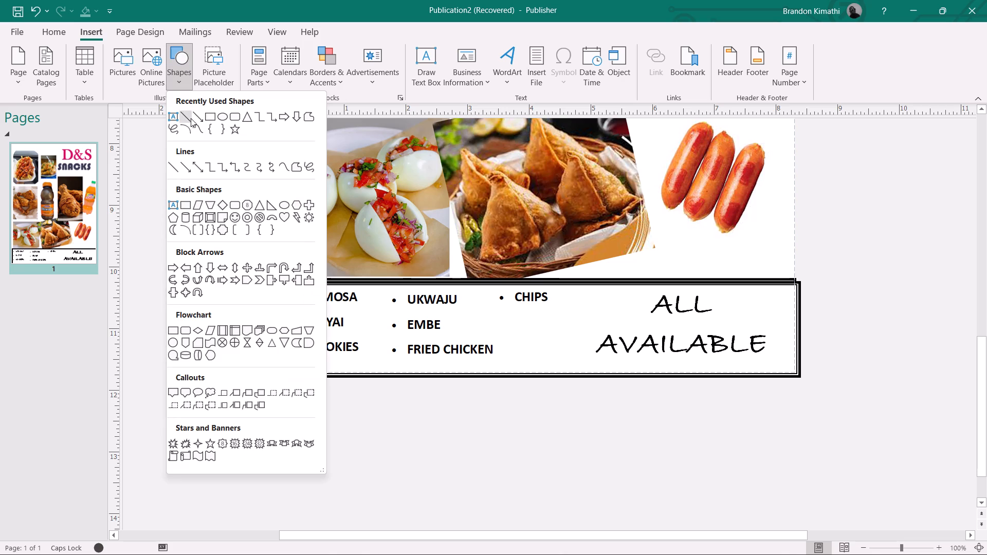
{"action": "left_click", "coordinate": [224, 116]}
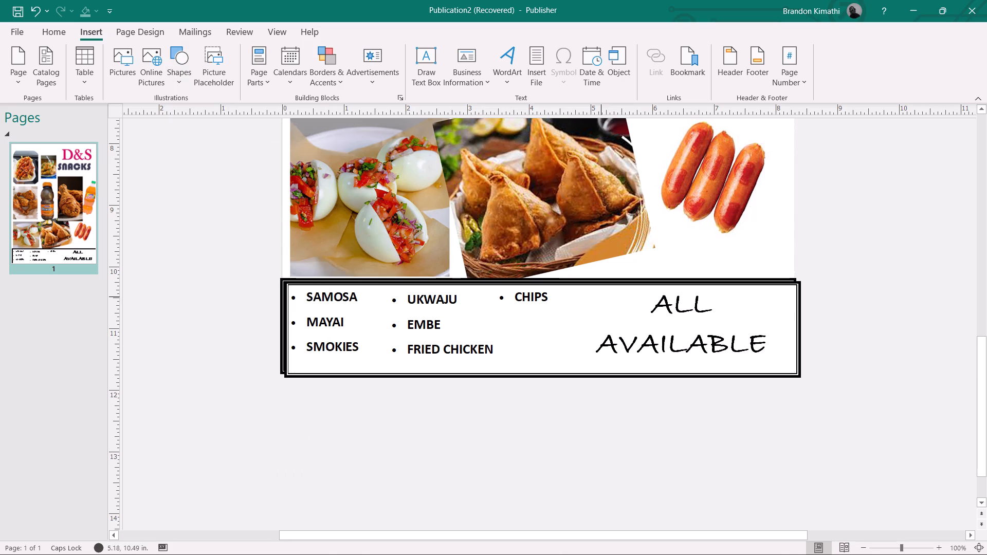
{"action": "left_click_drag", "start_coordinate": [593, 286], "coordinate": [763, 371]}
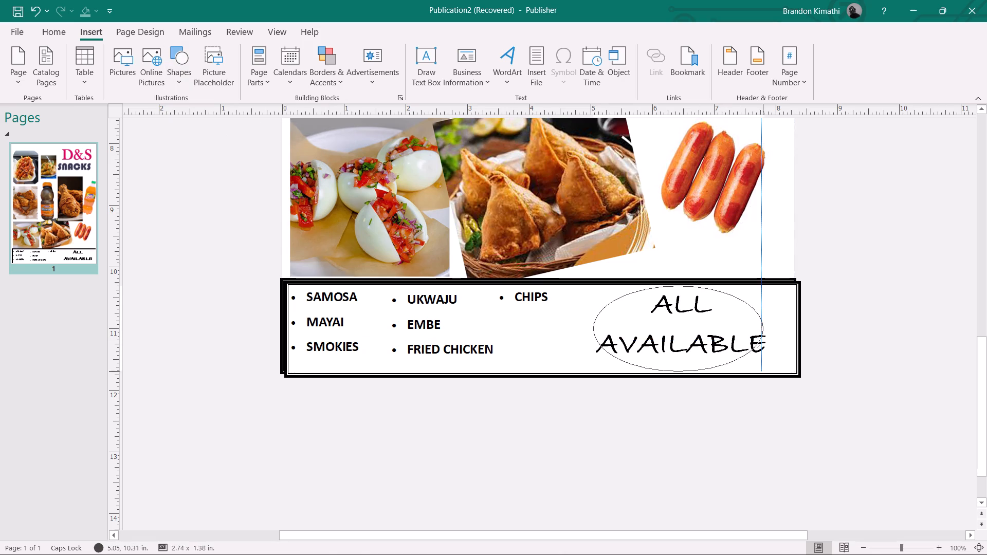
Enlarge the oval over the ALL AVAILABLE text to about 3.45 x 1.49 in.
{"action": "left_click_drag", "start_coordinate": [763, 371], "coordinate": [794, 378]}
{"action": "left_click_drag", "start_coordinate": [592, 332], "coordinate": [580, 336]}
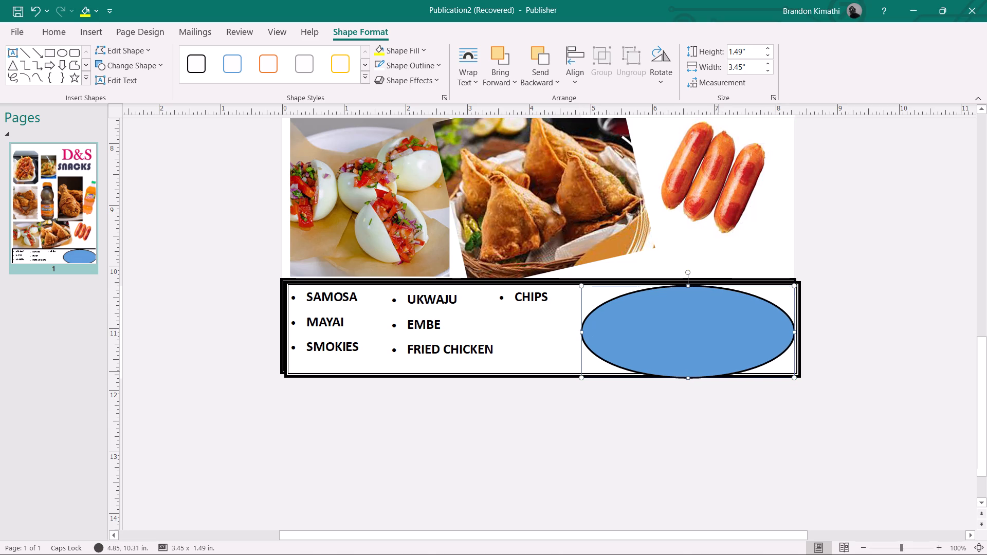
Bring the ALL AVAILABLE text in front of the oval by cutting and pasting its text box, with the oval repositioned inside the bottom box.
{"action": "left_click_drag", "start_coordinate": [738, 347], "coordinate": [724, 412]}
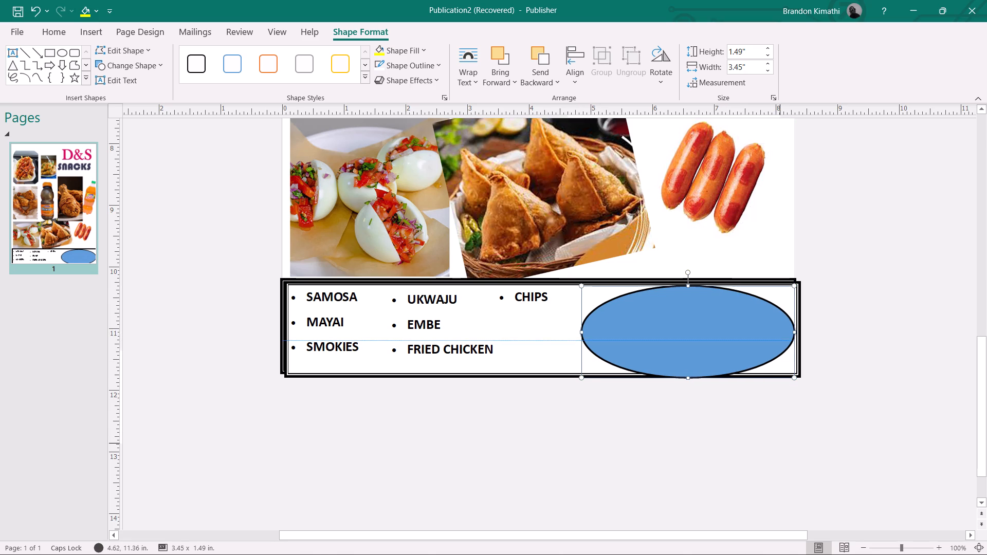
{"action": "left_click_drag", "start_coordinate": [724, 412], "coordinate": [724, 413]}
{"action": "left_click", "coordinate": [721, 309]}
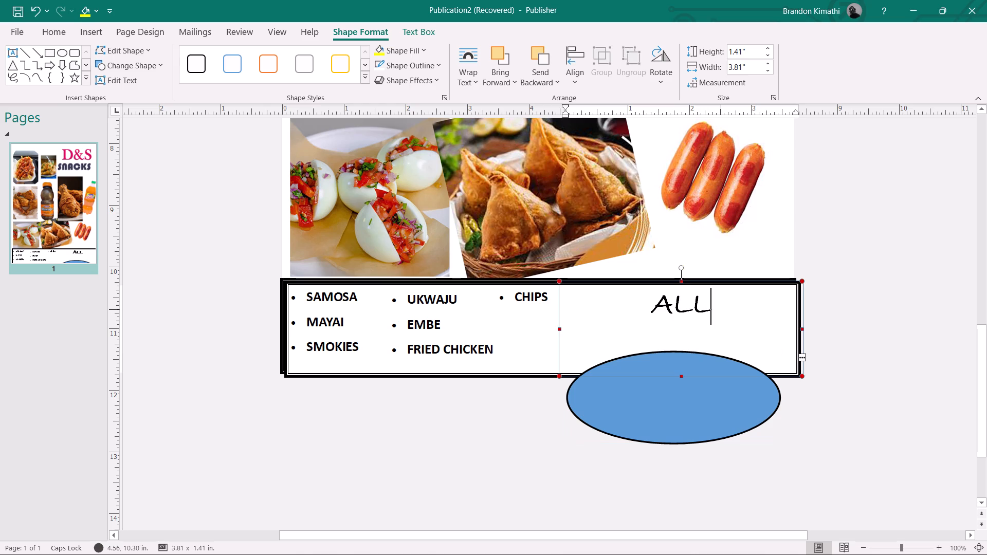
{"action": "key", "text": "ctrl+x"}
{"action": "left_click_drag", "start_coordinate": [672, 424], "coordinate": [702, 364]}
{"action": "left_click_drag", "start_coordinate": [700, 359], "coordinate": [666, 350]}
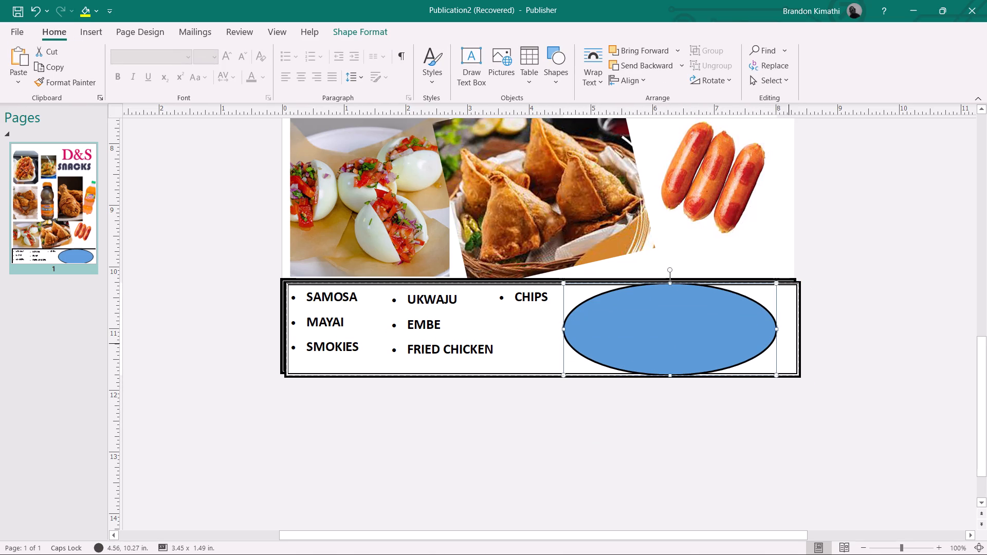
{"action": "key", "text": "ctrl+v"}
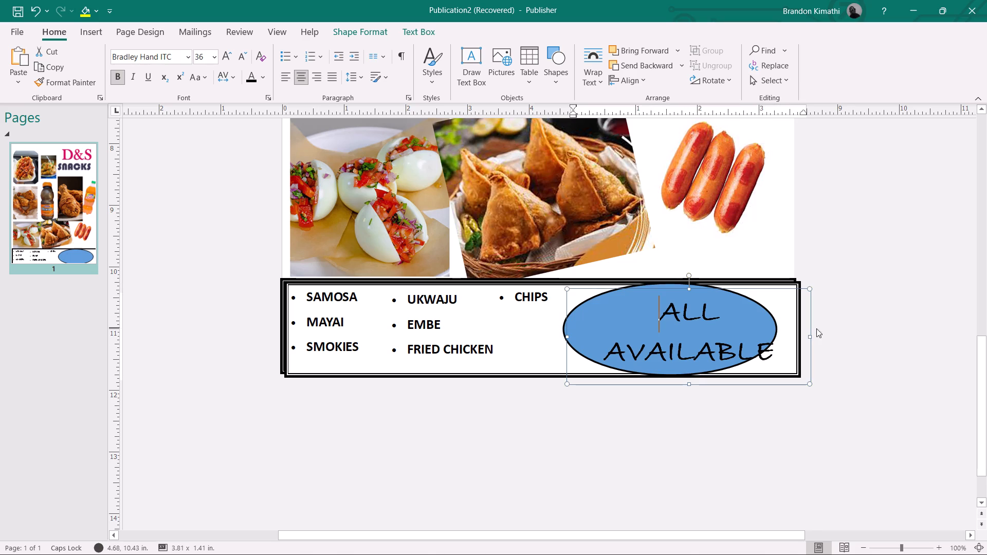
Widen the blue oval to about 3.79 in so it reaches the right border of the bottom box.
{"action": "left_click", "coordinate": [765, 319]}
{"action": "left_click", "coordinate": [532, 356]}
{"action": "left_click", "coordinate": [599, 358]}
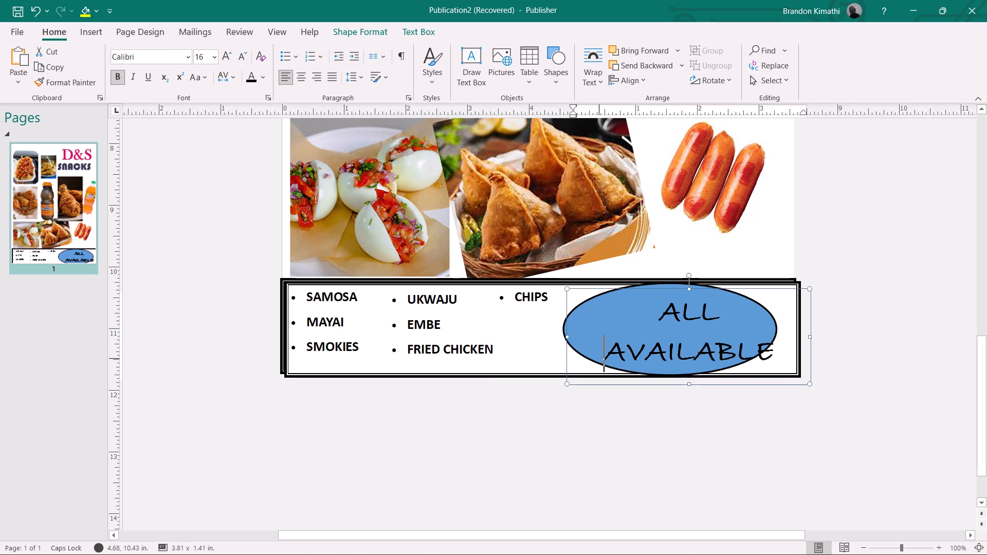
{"action": "left_click", "coordinate": [598, 358]}
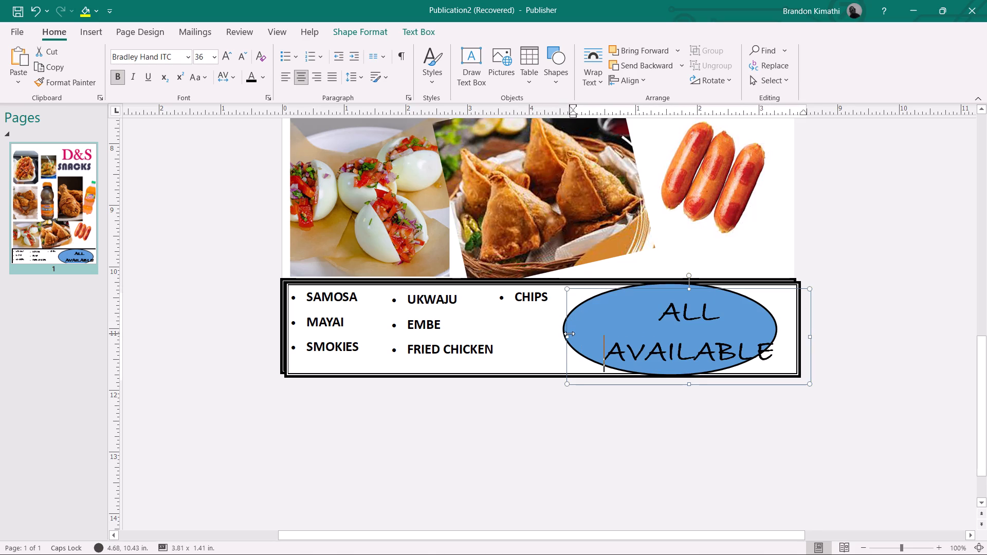
{"action": "left_click", "coordinate": [562, 331]}
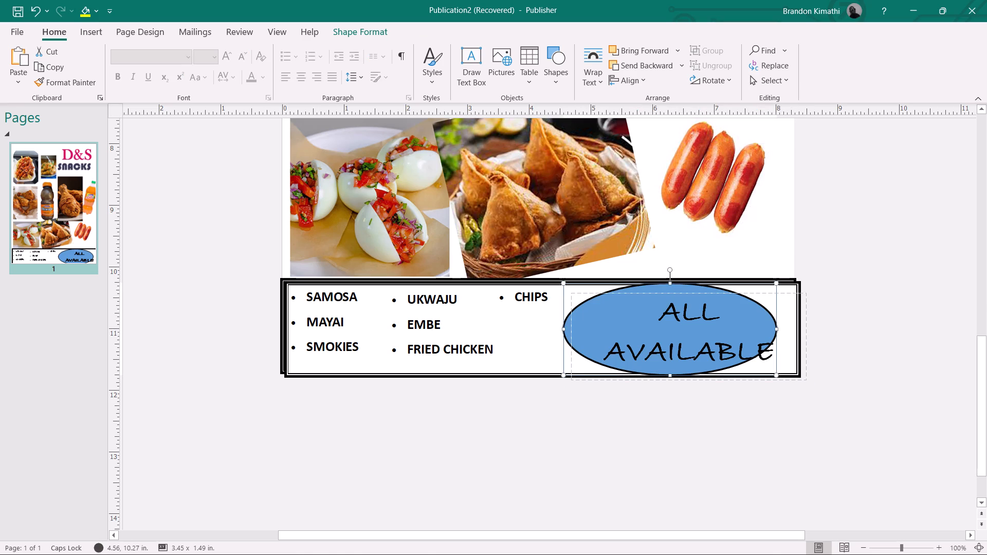
{"action": "left_click_drag", "start_coordinate": [775, 329], "coordinate": [796, 332]}
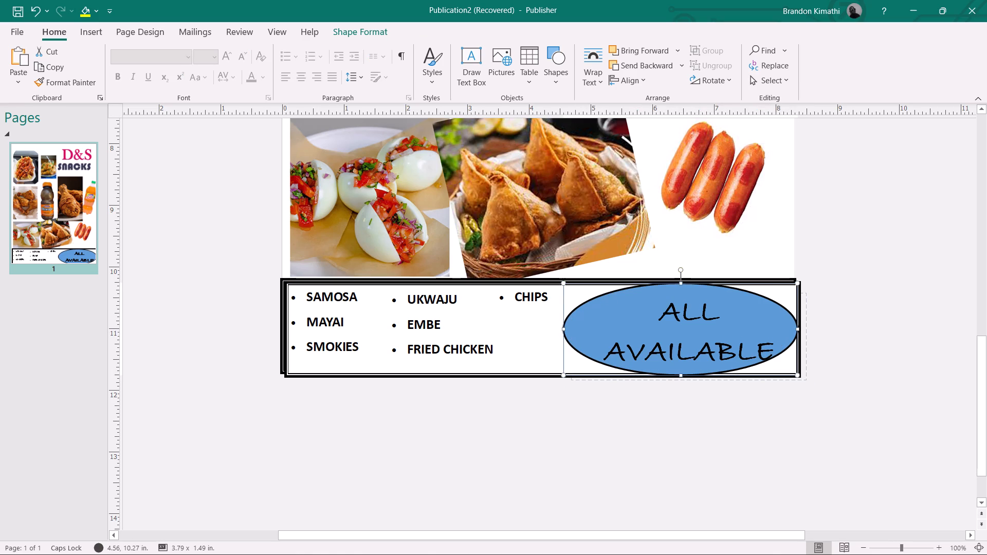
Nudge the ALL AVAILABLE text box up and slightly left to about 4.63, 10.28 in, fitting the text inside the oval, and deselect it.
{"action": "left_click", "coordinate": [586, 288]}
{"action": "left_click", "coordinate": [585, 319]}
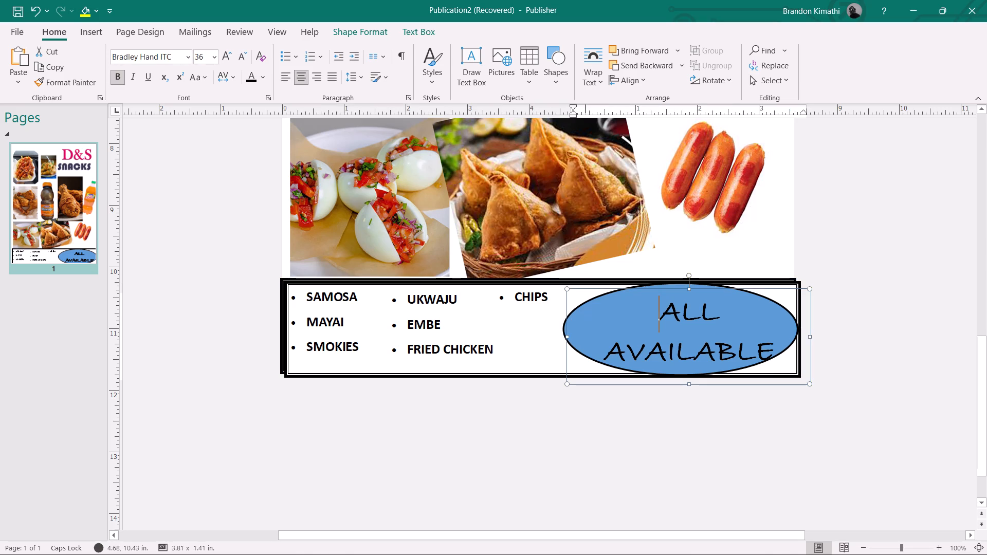
{"action": "left_click", "coordinate": [575, 289]}
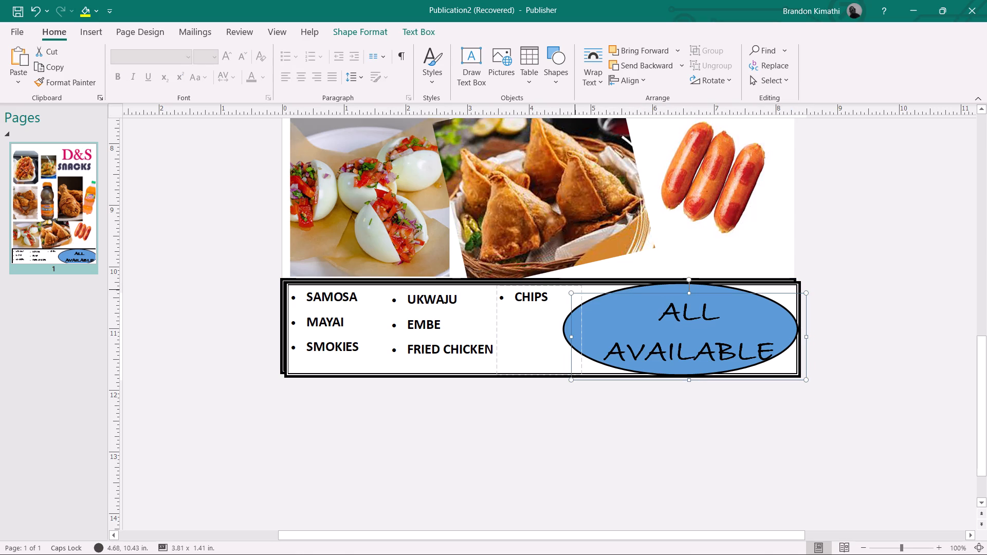
{"action": "key", "text": "Up"}
{"action": "key", "text": "Up"}
{"action": "key", "text": "Up"}
{"action": "key", "text": "Up"}
{"action": "key", "text": "Up"}
{"action": "key", "text": "Up"}
{"action": "key", "text": "Up"}
{"action": "key", "text": "Up"}
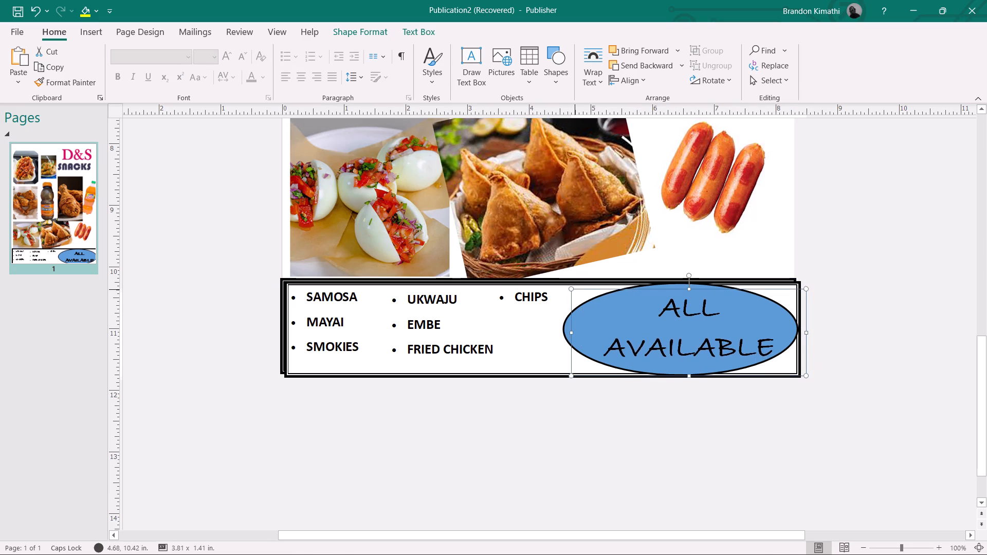
{"action": "key", "text": "Up"}
{"action": "key", "text": "Left"}
{"action": "key", "text": "Left"}
{"action": "key", "text": "Left"}
{"action": "key", "text": "Left"}
{"action": "key", "text": "Left"}
{"action": "key", "text": "Left"}
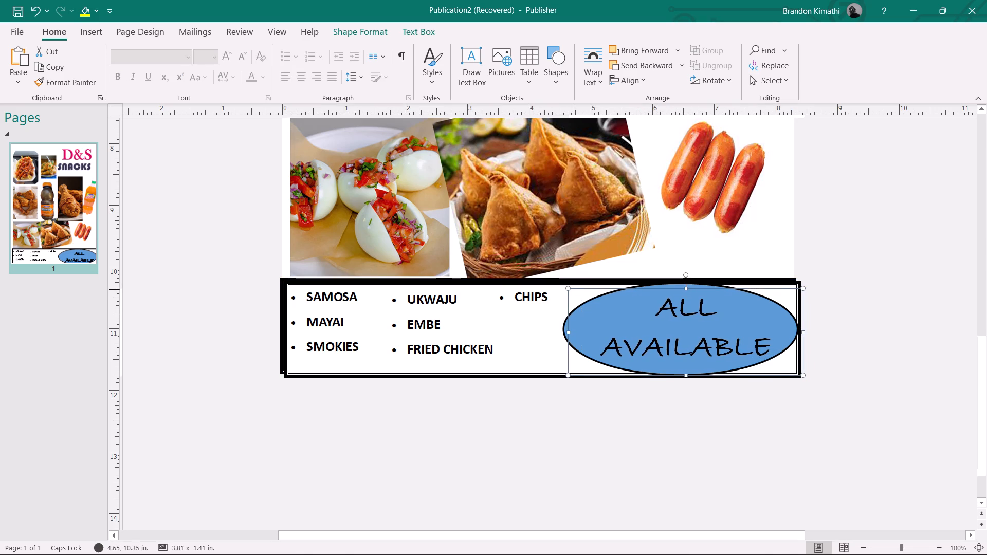
{"action": "key", "text": "Left"}
{"action": "key", "text": "Up"}
{"action": "key", "text": "Up"}
{"action": "key", "text": "Up"}
{"action": "key", "text": "Up"}
{"action": "key", "text": "Up"}
{"action": "key", "text": "Up"}
{"action": "key", "text": "Up"}
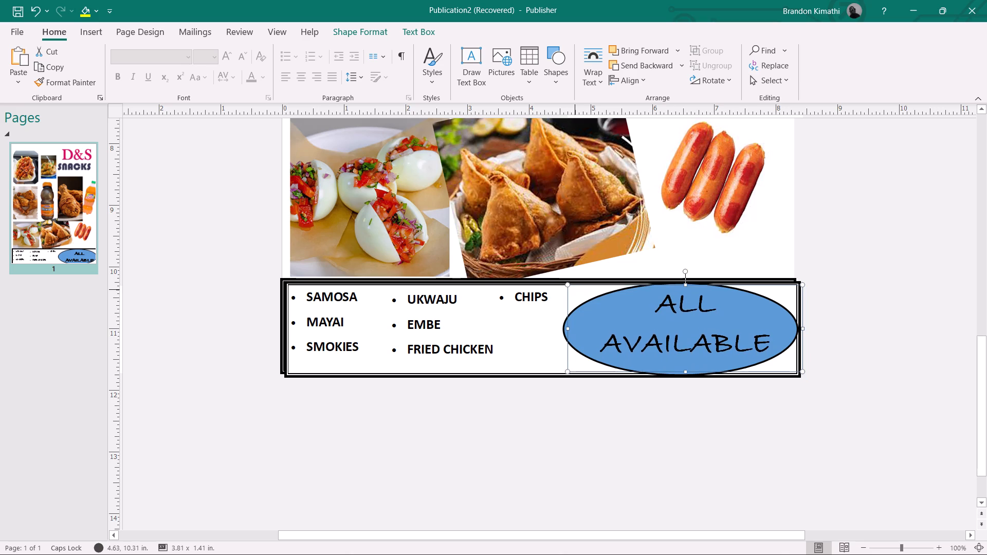
{"action": "key", "text": "Up"}
{"action": "key", "text": "Right"}
{"action": "key", "text": "Up"}
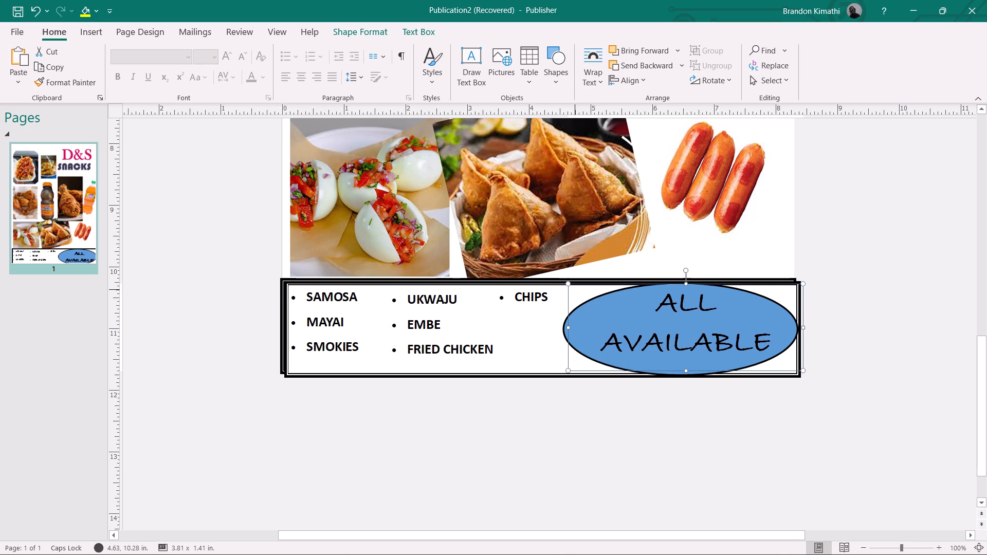
{"action": "left_click", "coordinate": [669, 458]}
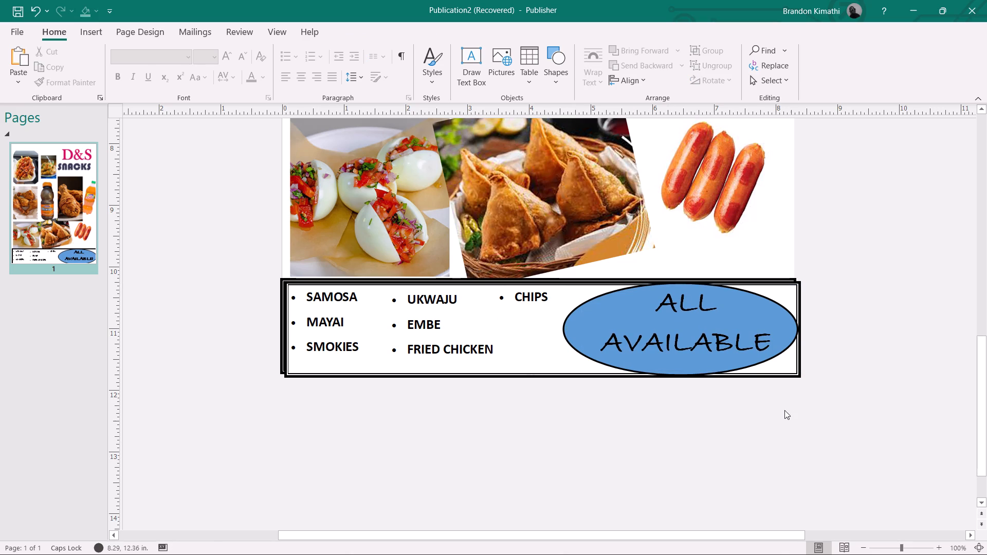
Review the whole flyer from the D&S SNACKS heading down to the menu box with the ALL AVAILABLE oval.
{"action": "scroll", "coordinate": [742, 358], "scroll_direction": "up", "scroll_amount": 6}
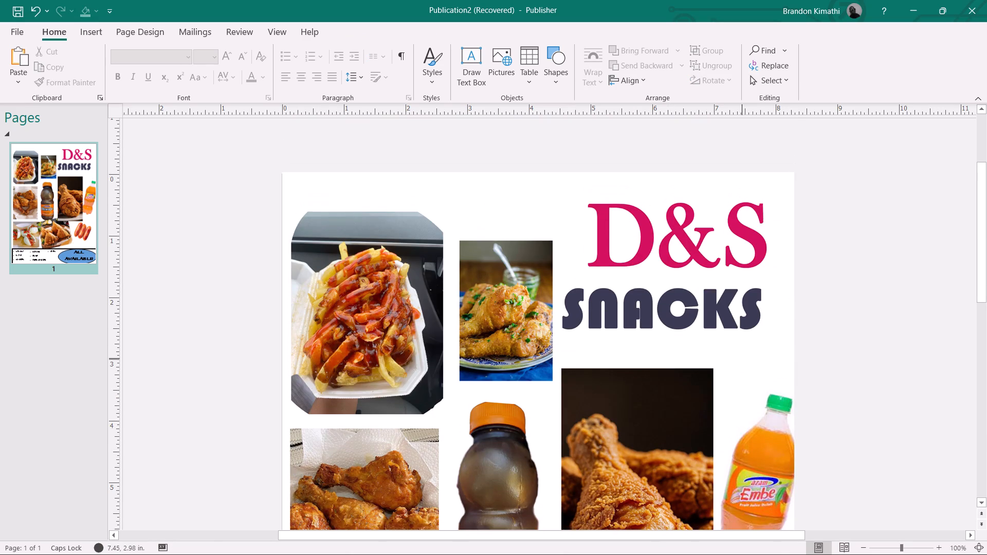
{"action": "scroll", "coordinate": [742, 358], "scroll_direction": "down", "scroll_amount": 8}
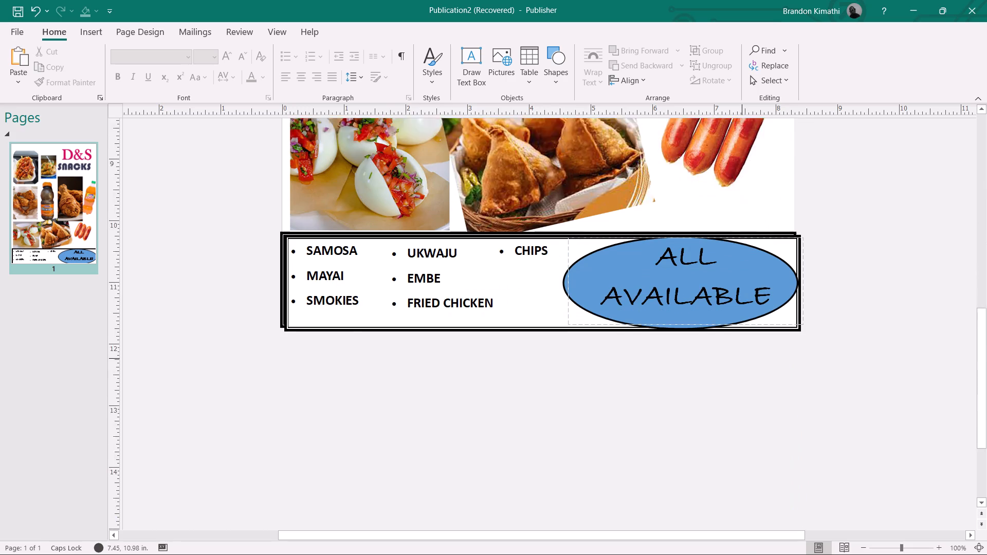
{"action": "scroll", "coordinate": [742, 358], "scroll_direction": "down", "scroll_amount": 1}
{"action": "scroll", "coordinate": [742, 358], "scroll_direction": "up", "scroll_amount": 2}
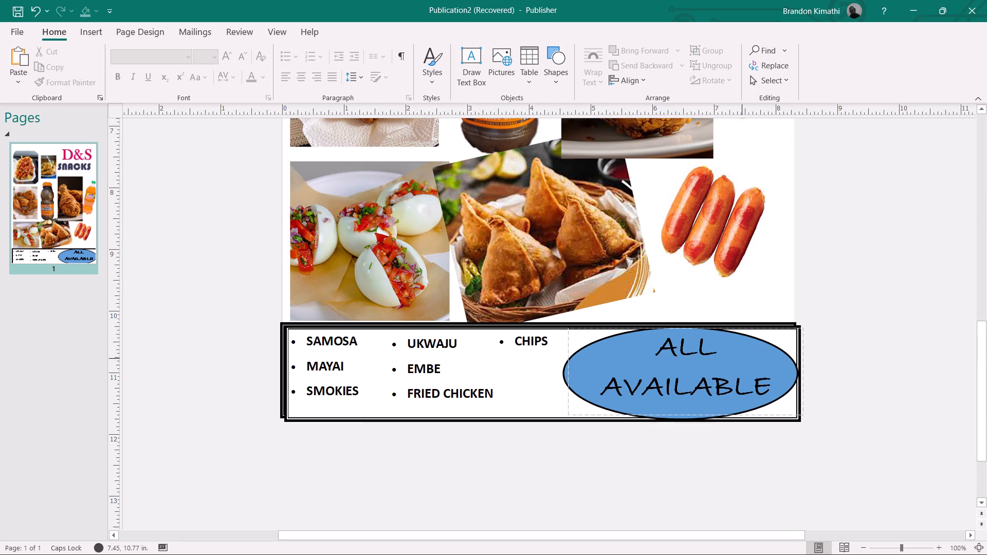
{"action": "scroll", "coordinate": [742, 358], "scroll_direction": "down", "scroll_amount": 2}
{"action": "scroll", "coordinate": [742, 358], "scroll_direction": "up", "scroll_amount": 2}
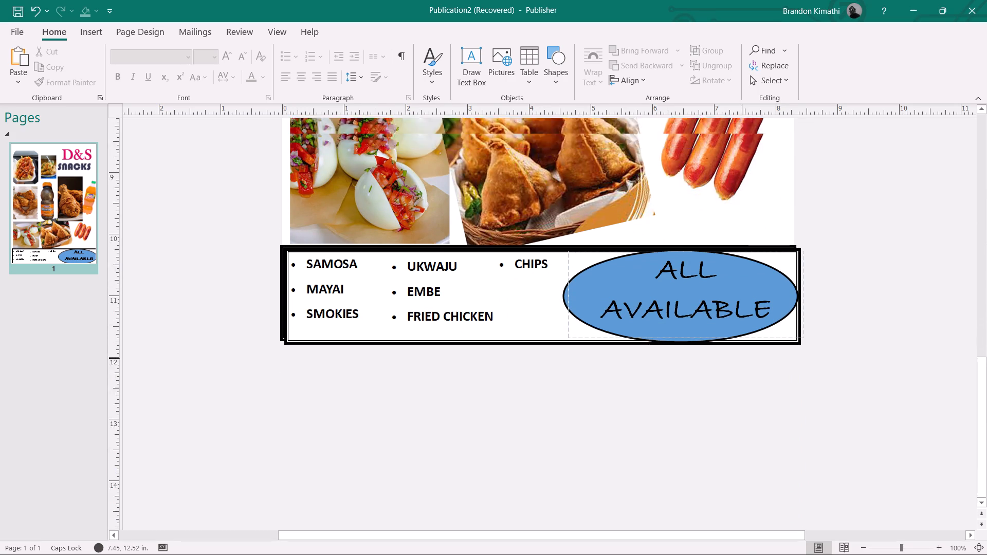
{"action": "scroll", "coordinate": [742, 358], "scroll_direction": "up", "scroll_amount": 7}
{"action": "scroll", "coordinate": [742, 358], "scroll_direction": "down", "scroll_amount": 2}
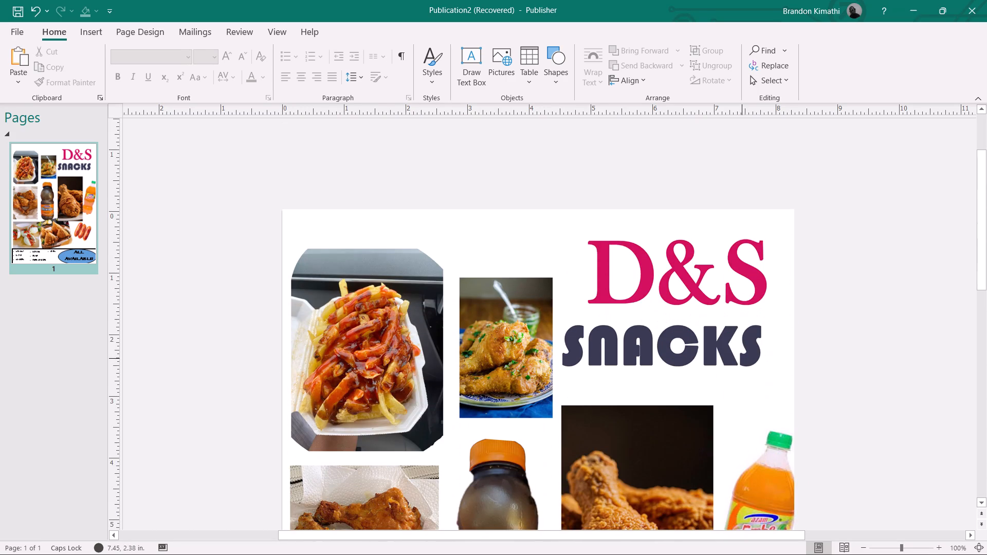
{"action": "scroll", "coordinate": [742, 358], "scroll_direction": "down", "scroll_amount": 7}
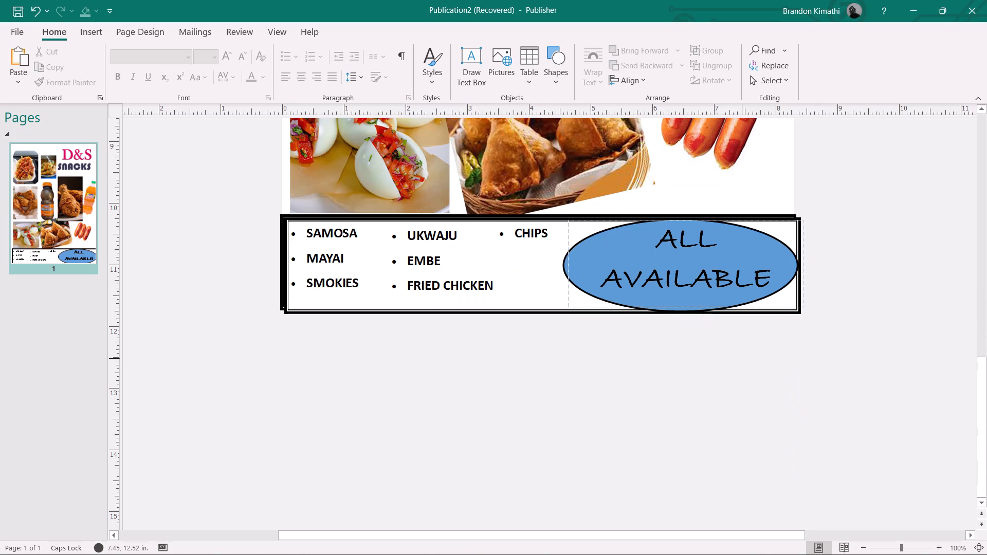
{"action": "scroll", "coordinate": [742, 358], "scroll_direction": "up", "scroll_amount": 3}
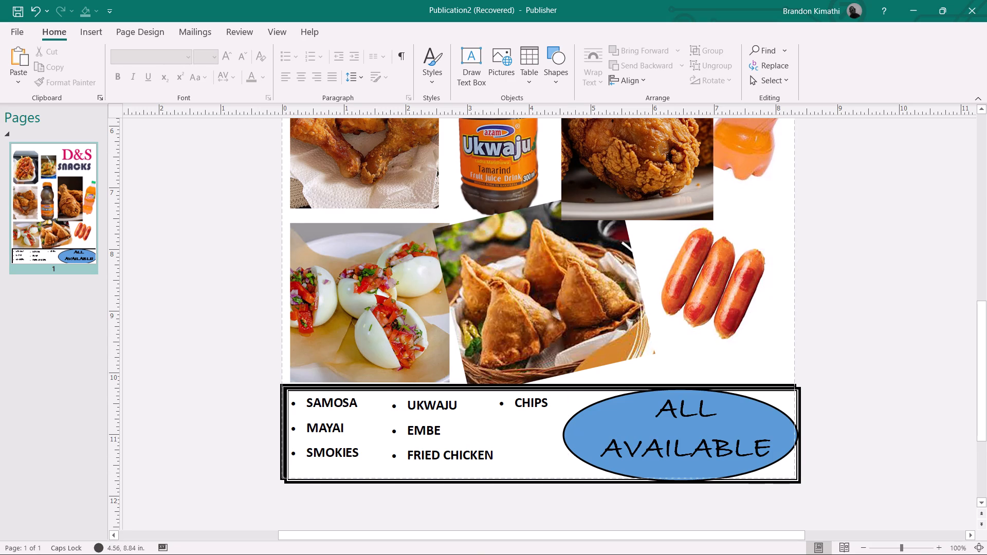
{"action": "scroll", "coordinate": [559, 295], "scroll_direction": "up", "scroll_amount": 6}
{"action": "scroll", "coordinate": [559, 295], "scroll_direction": "down", "scroll_amount": 1}
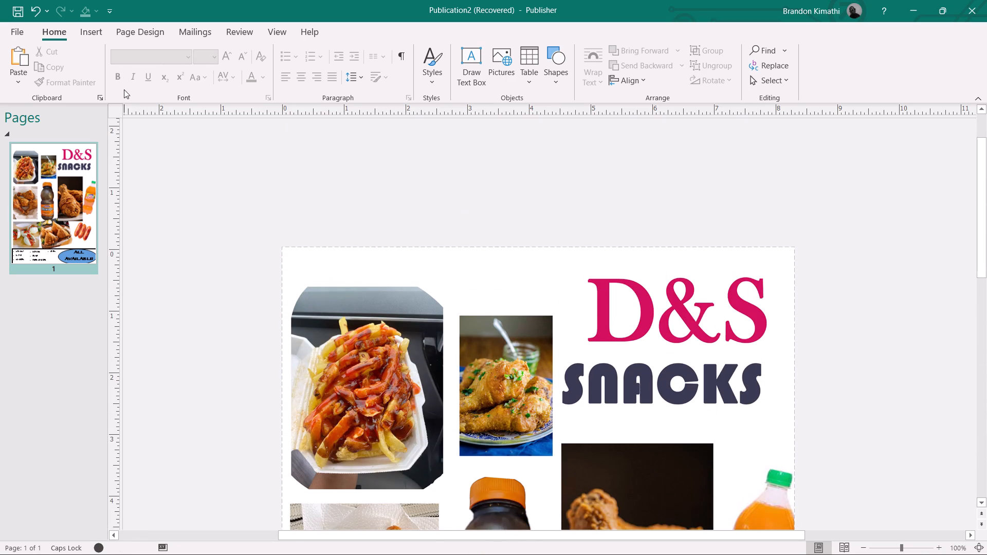
Start saving a copy of the publication and choose the Downloads folder as its location.
{"action": "left_click", "coordinate": [22, 32]}
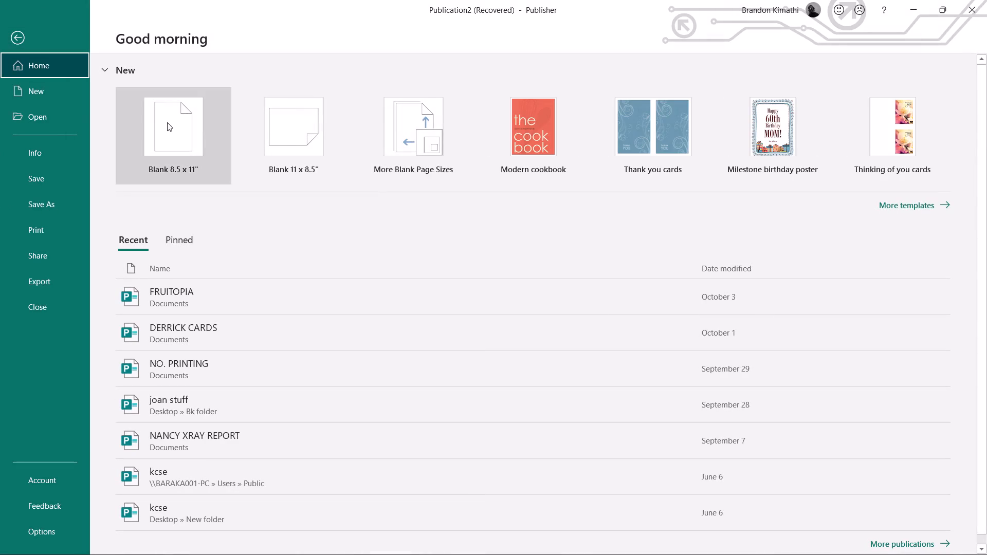
{"action": "left_click", "coordinate": [42, 202]}
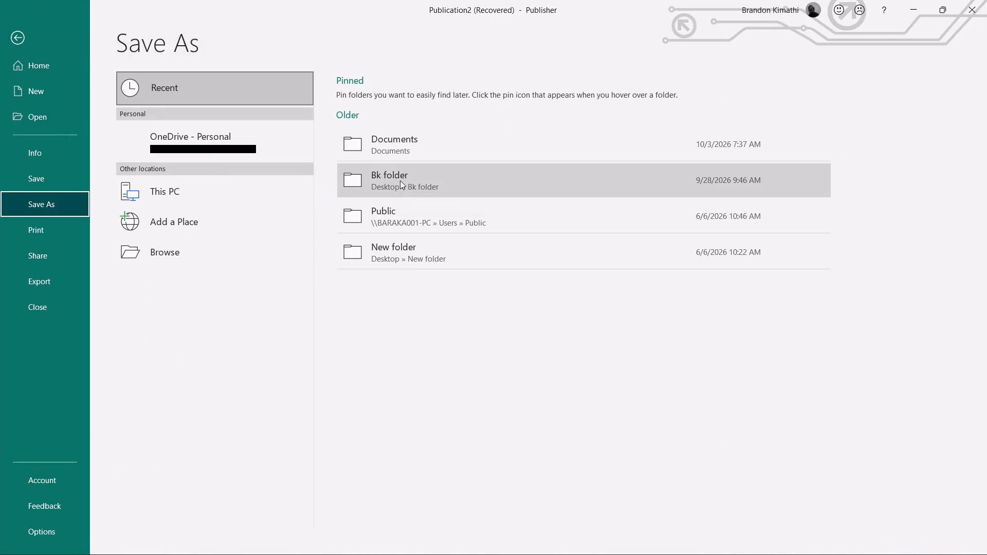
{"action": "left_click", "coordinate": [225, 192]}
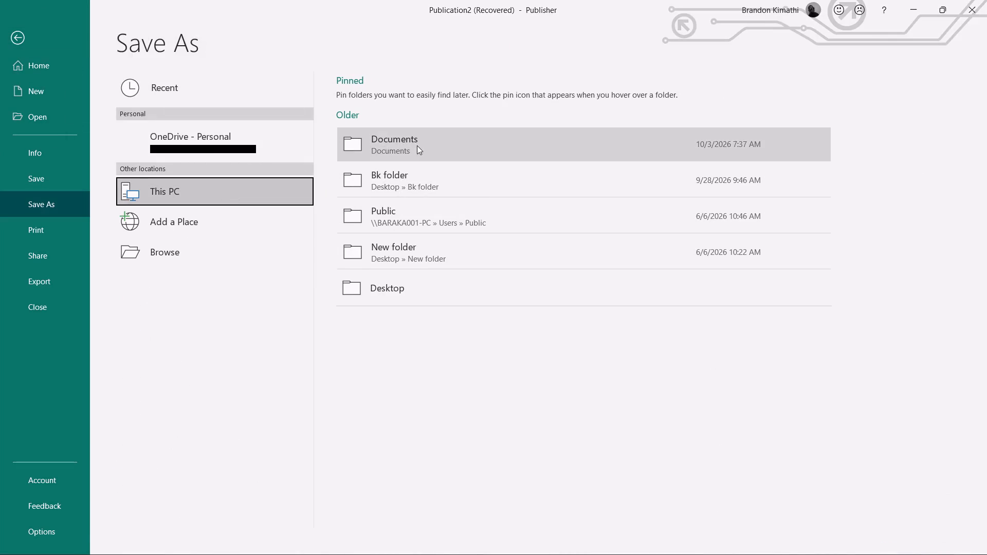
{"action": "left_click", "coordinate": [392, 297]}
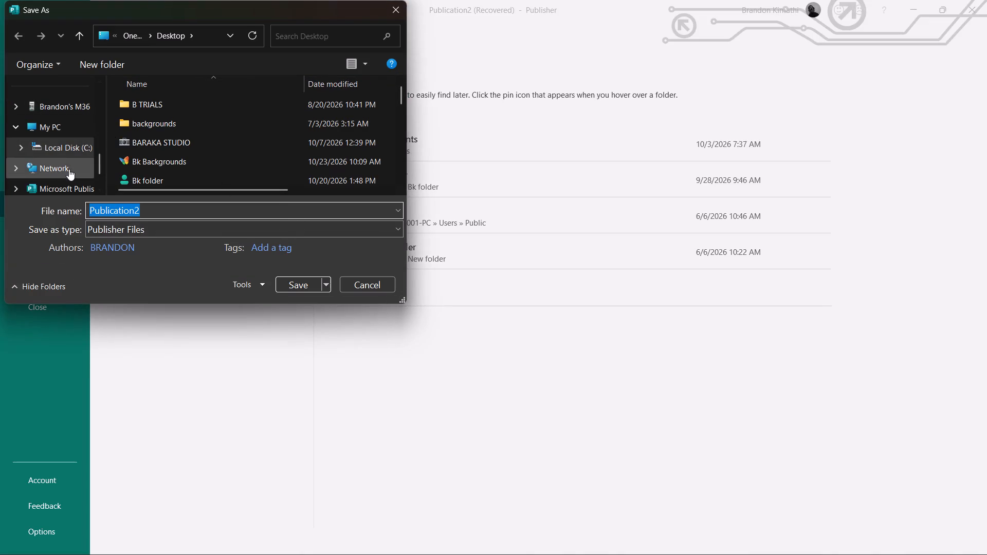
{"action": "scroll", "coordinate": [72, 163], "scroll_direction": "down", "scroll_amount": 1}
{"action": "scroll", "coordinate": [72, 163], "scroll_direction": "up", "scroll_amount": 3}
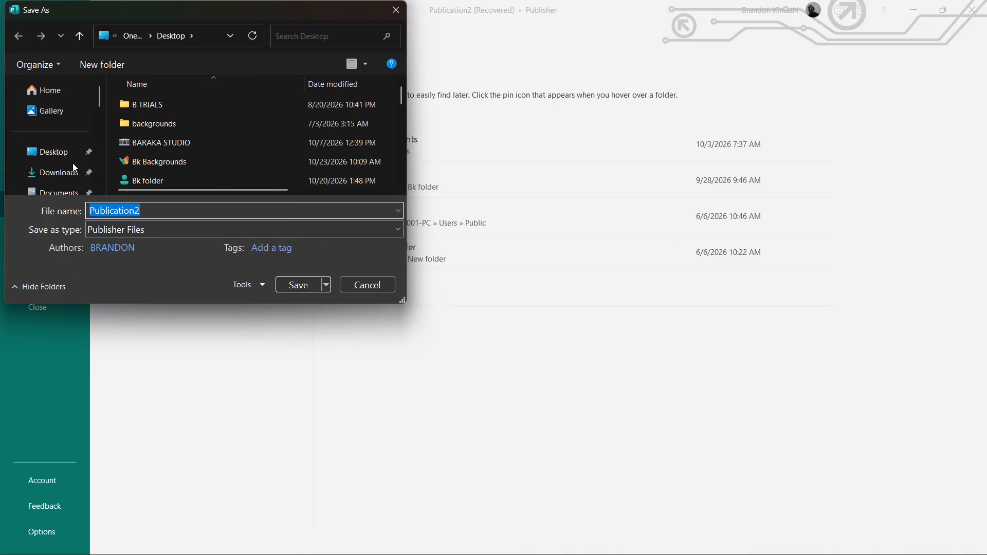
{"action": "left_click", "coordinate": [58, 174]}
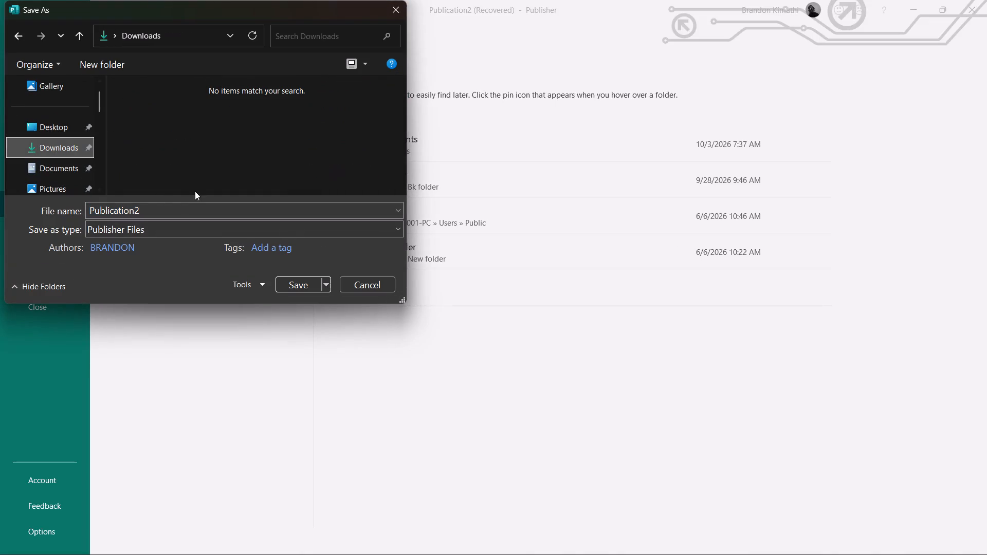
Set the file type of the saved copy to JPEG File Interchange Format.
{"action": "left_click", "coordinate": [174, 239]}
{"action": "left_click", "coordinate": [174, 237]}
{"action": "left_click", "coordinate": [179, 232]}
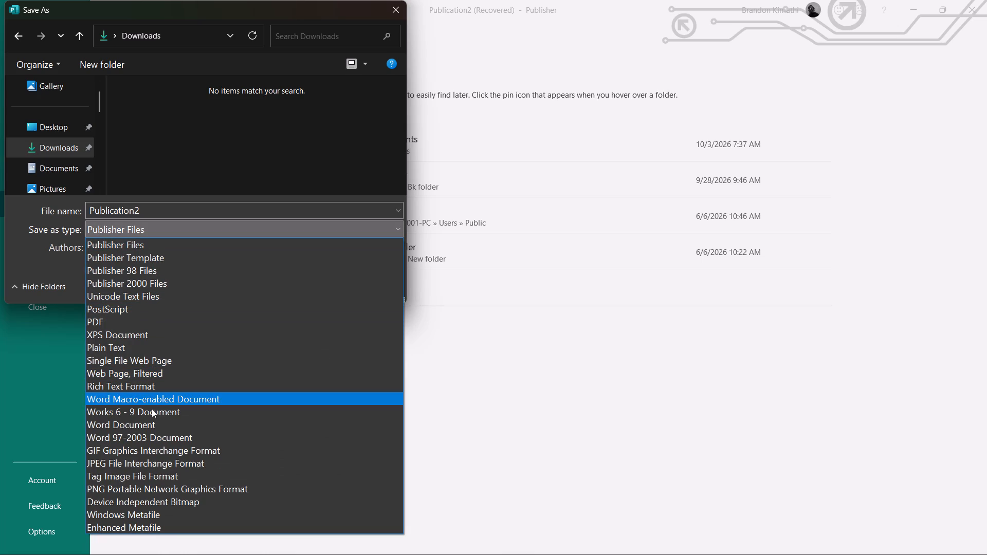
{"action": "left_click", "coordinate": [153, 460]}
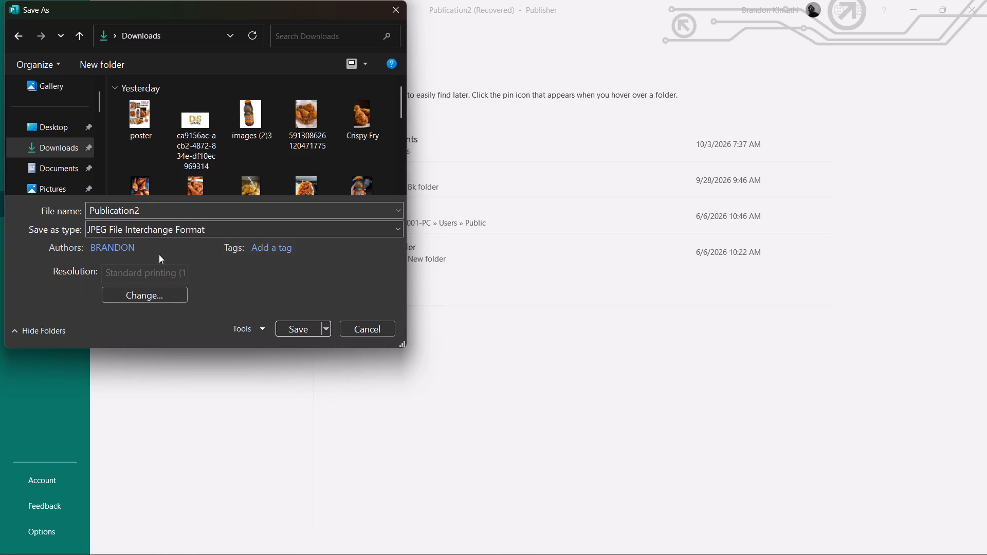
Name the JPEG copy POSTER 2.0 and save it in the Downloads folder.
{"action": "left_click_drag", "start_coordinate": [149, 211], "coordinate": [32, 214]}
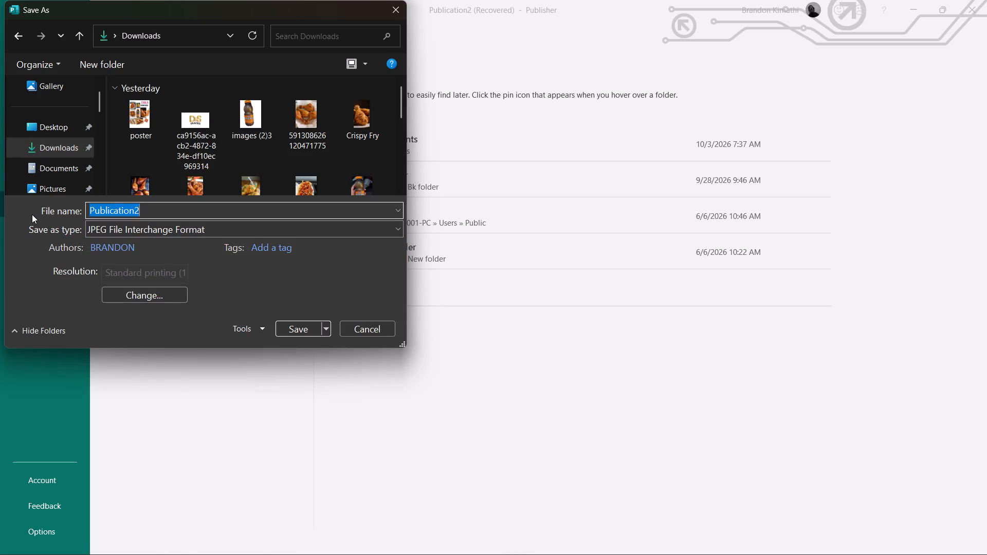
{"action": "type", "text": "POSTER"}
{"action": "key", "text": "space"}
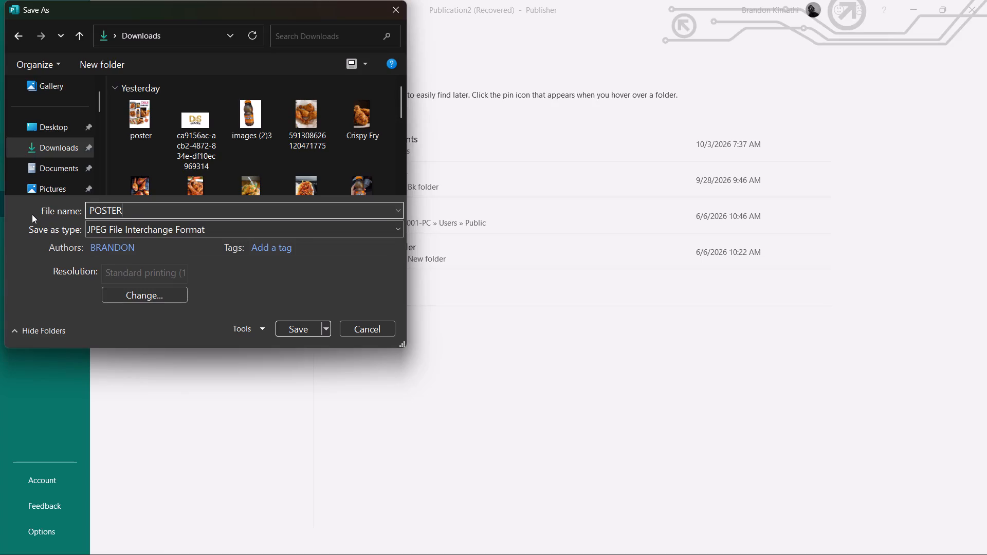
{"action": "type", "text": "2.0"}
{"action": "key", "text": "Return"}
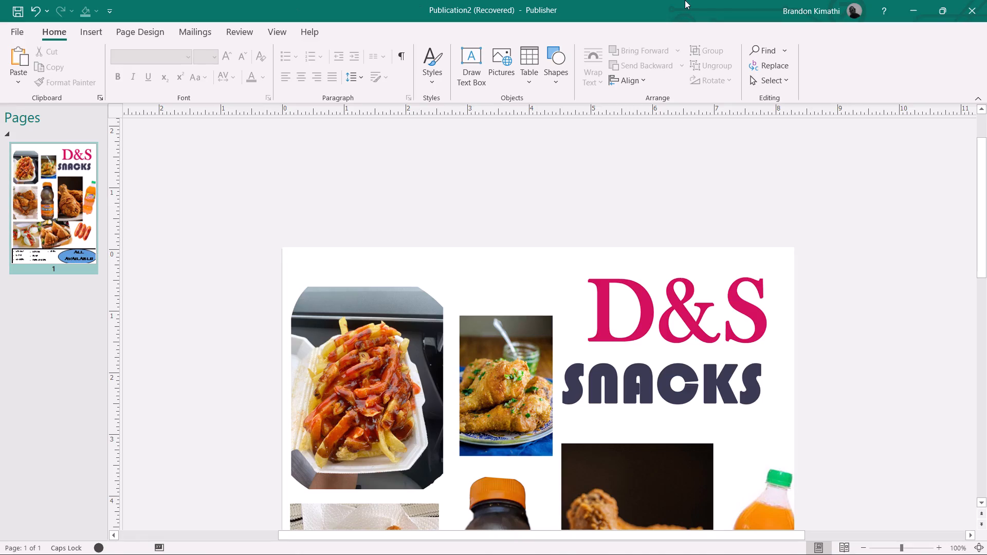
Minimize Publisher and bring the My PC window of File Explorer to the front, maximized.
{"action": "left_click", "coordinate": [919, 15]}
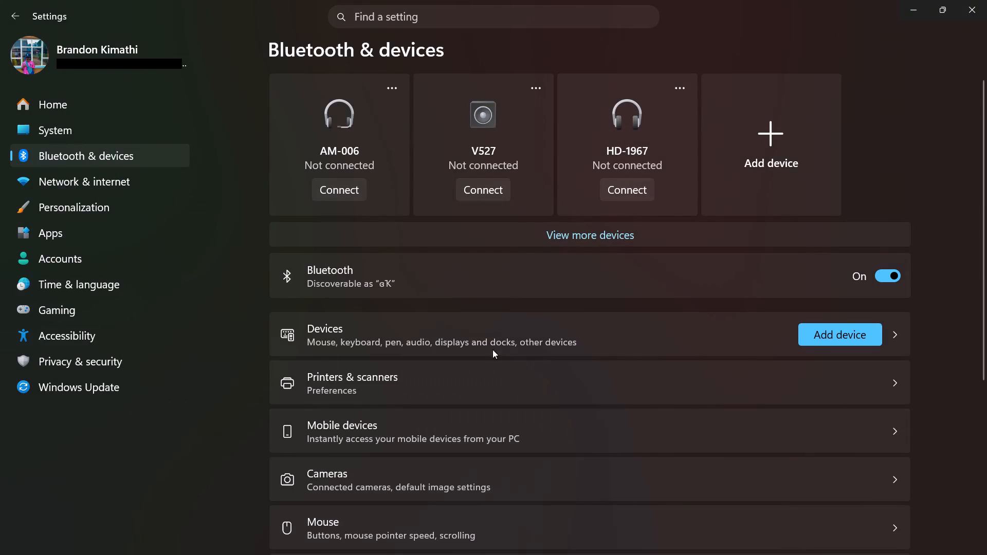
{"action": "left_click", "coordinate": [491, 547]}
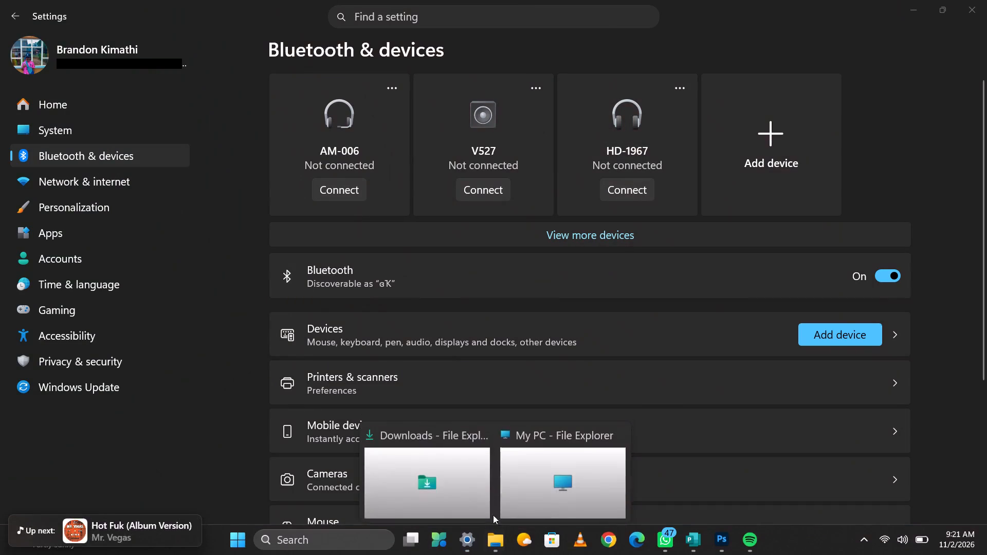
{"action": "left_click", "coordinate": [543, 480]}
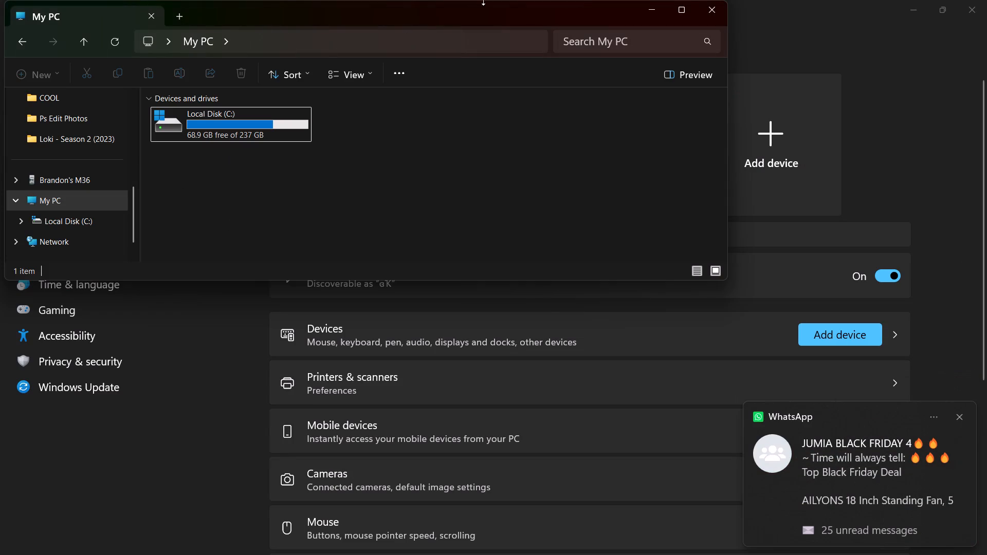
{"action": "left_click", "coordinate": [685, 9]}
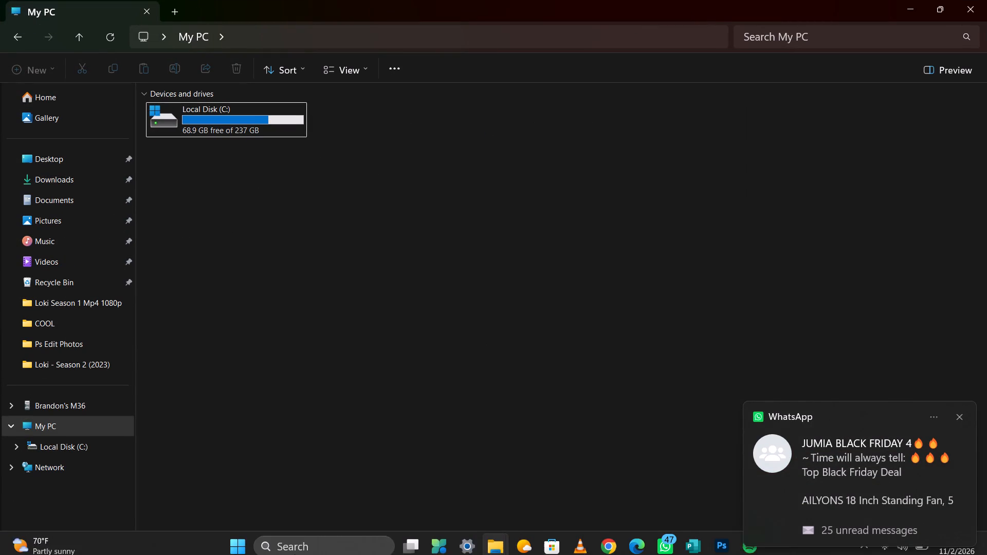
Launch another application from Windows Start.
{"action": "left_click", "coordinate": [228, 538]}
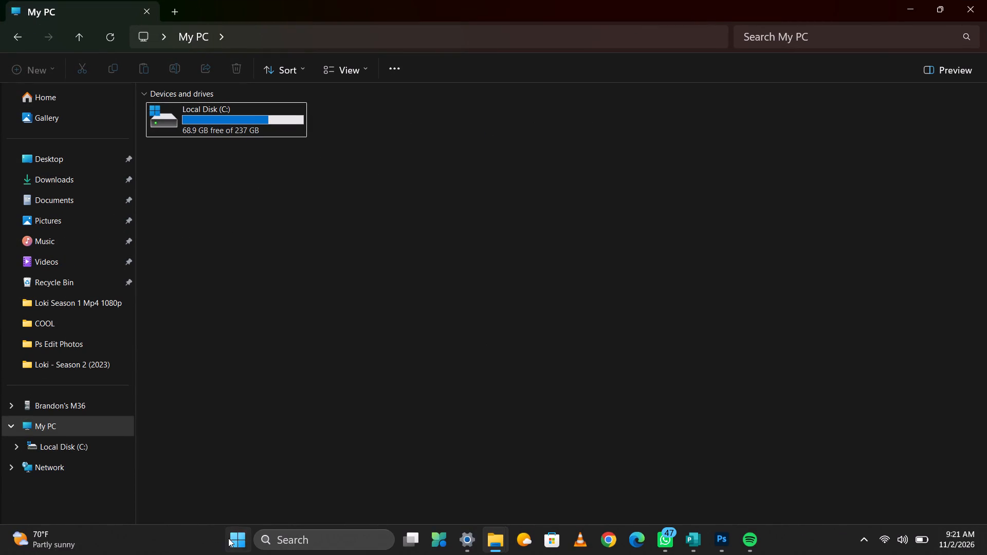
{"action": "left_click", "coordinate": [342, 357]}
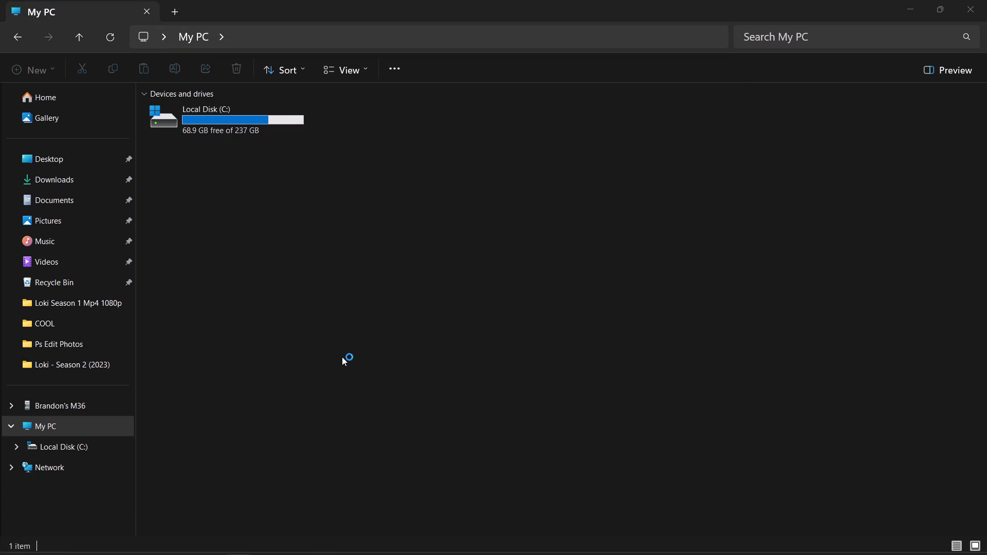
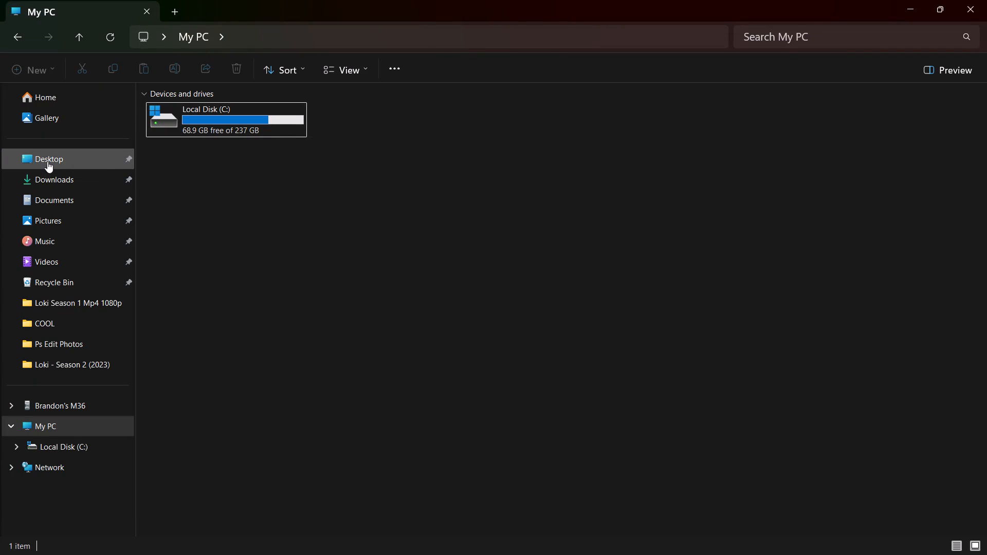
Open the exported POSTER 2.0 image from the Downloads folder to check it.
{"action": "double_click", "coordinate": [56, 184]}
{"action": "double_click", "coordinate": [183, 142]}
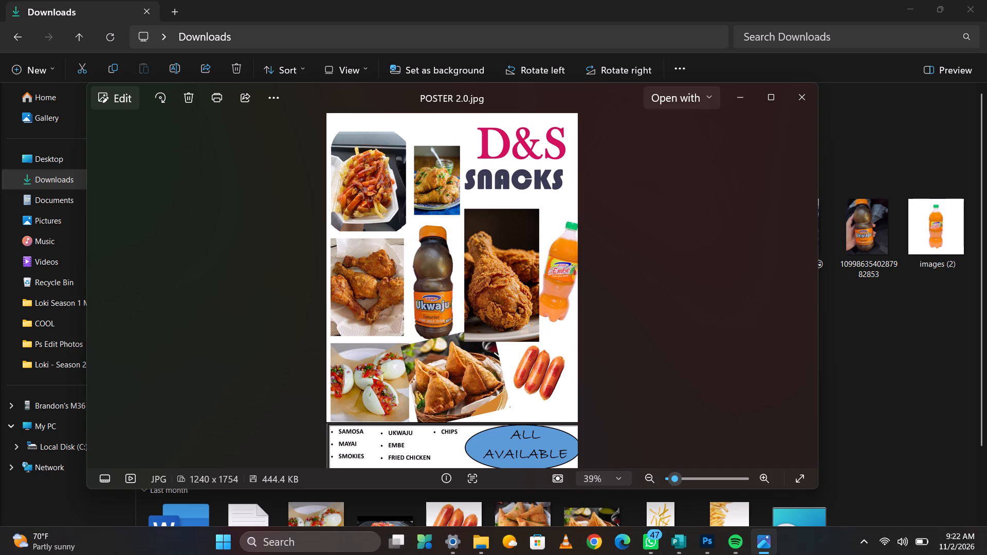
Switch back to the D&S Snacks flyer in Publisher.
{"action": "left_click", "coordinate": [680, 546]}
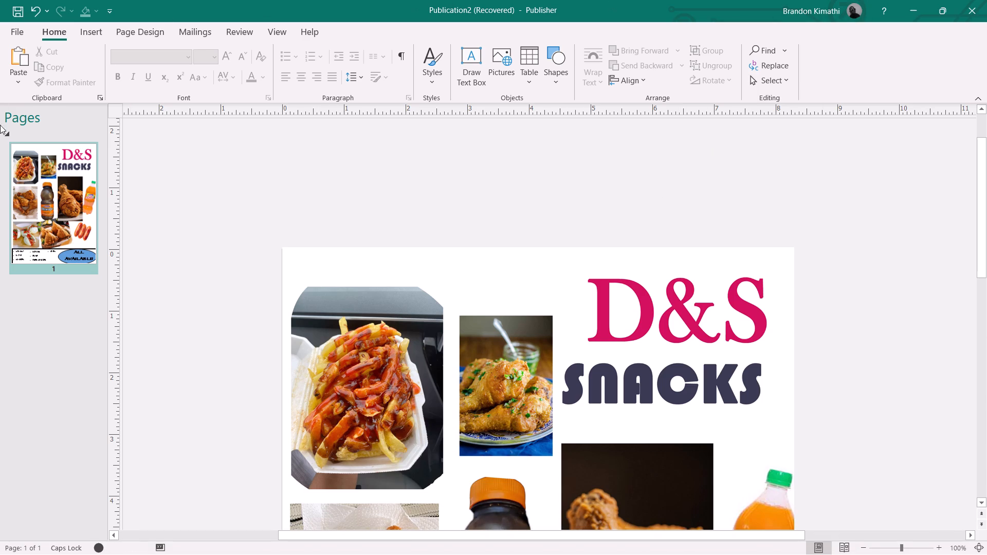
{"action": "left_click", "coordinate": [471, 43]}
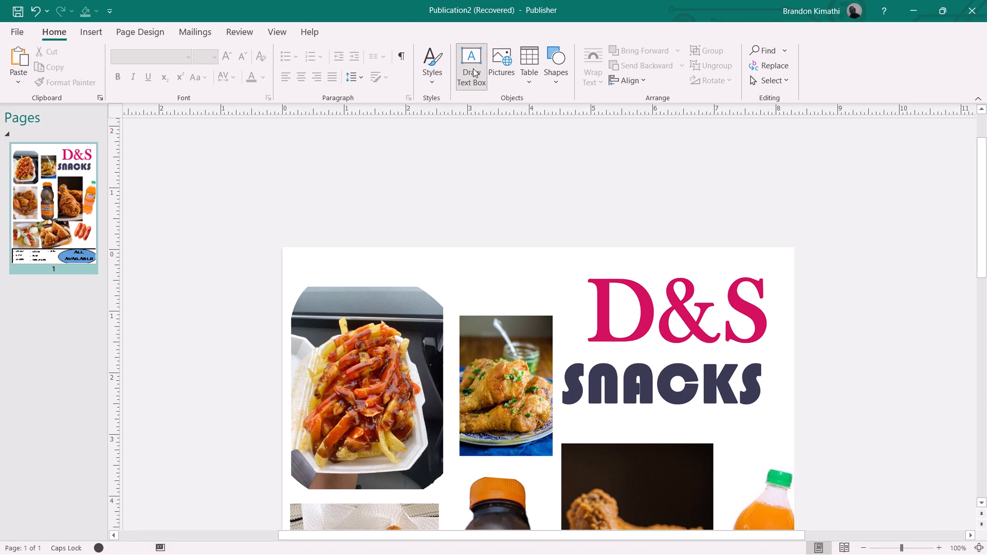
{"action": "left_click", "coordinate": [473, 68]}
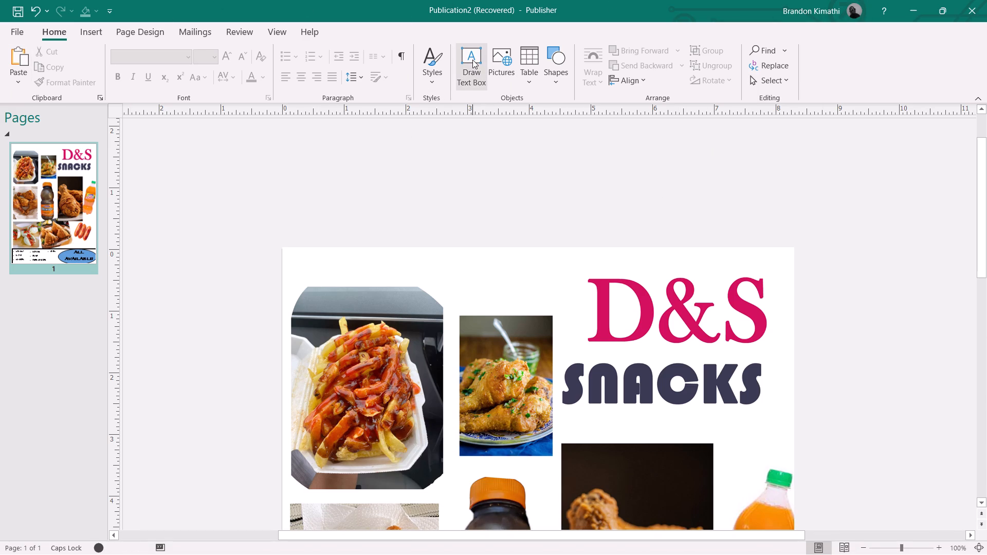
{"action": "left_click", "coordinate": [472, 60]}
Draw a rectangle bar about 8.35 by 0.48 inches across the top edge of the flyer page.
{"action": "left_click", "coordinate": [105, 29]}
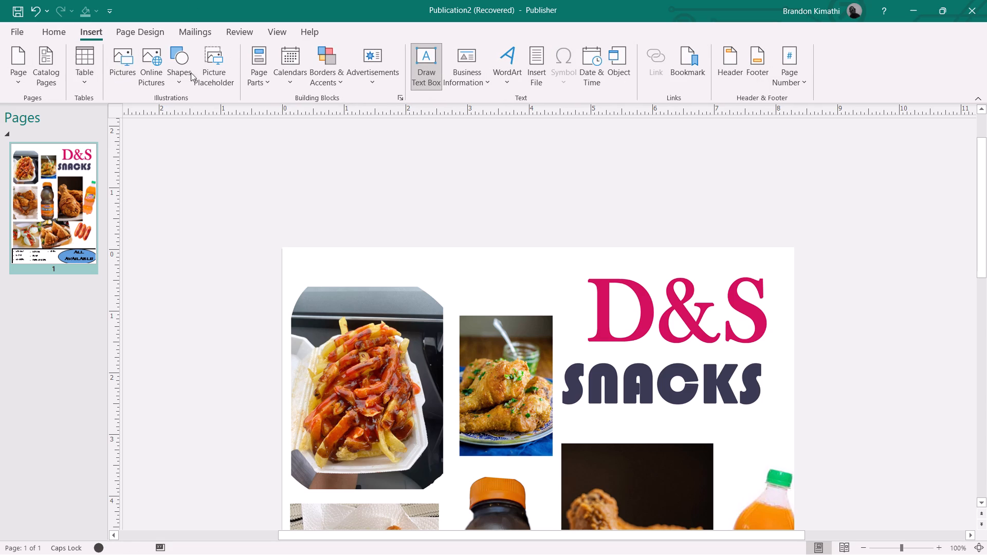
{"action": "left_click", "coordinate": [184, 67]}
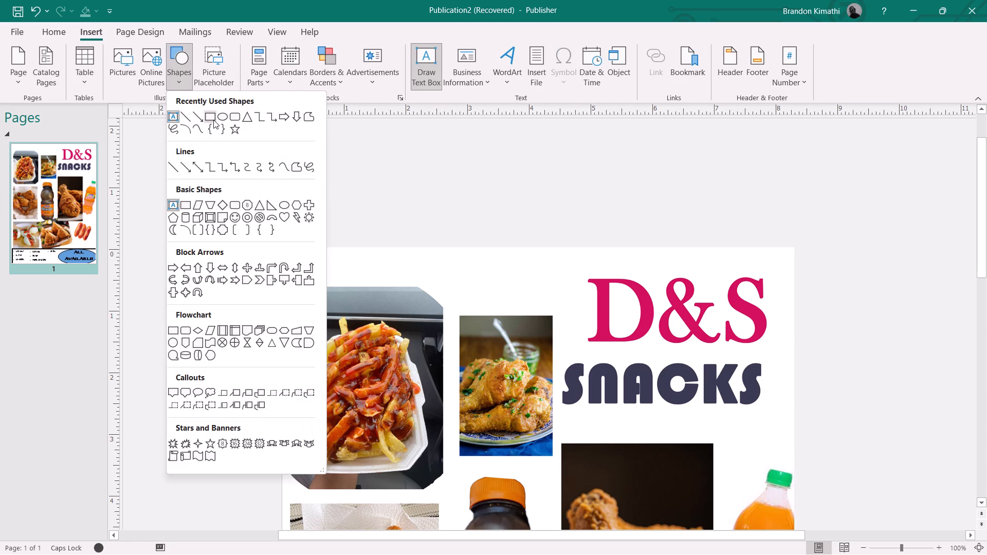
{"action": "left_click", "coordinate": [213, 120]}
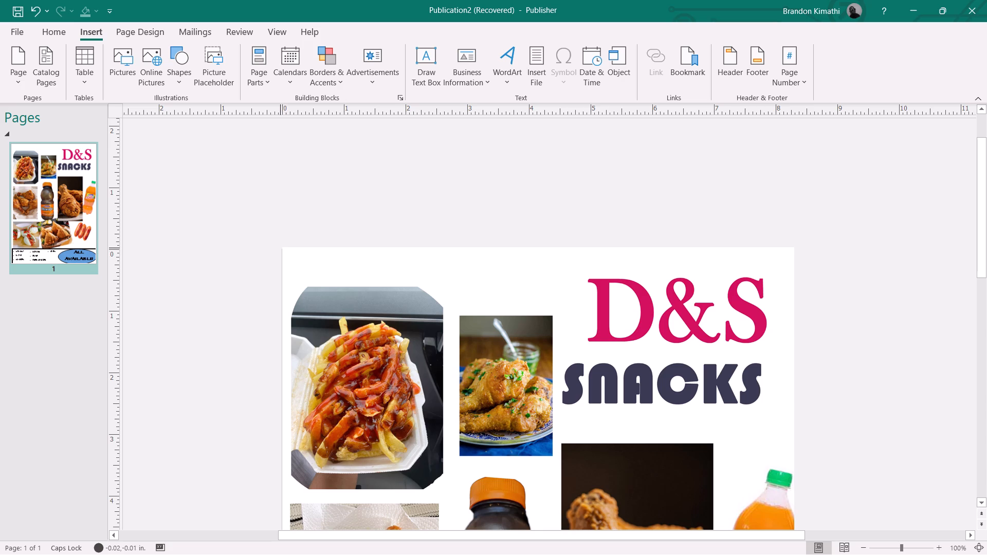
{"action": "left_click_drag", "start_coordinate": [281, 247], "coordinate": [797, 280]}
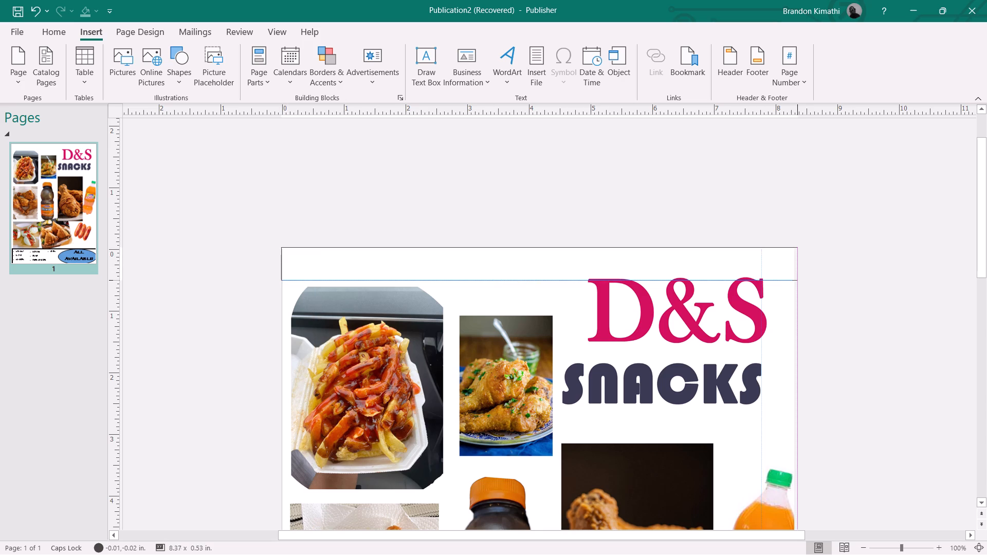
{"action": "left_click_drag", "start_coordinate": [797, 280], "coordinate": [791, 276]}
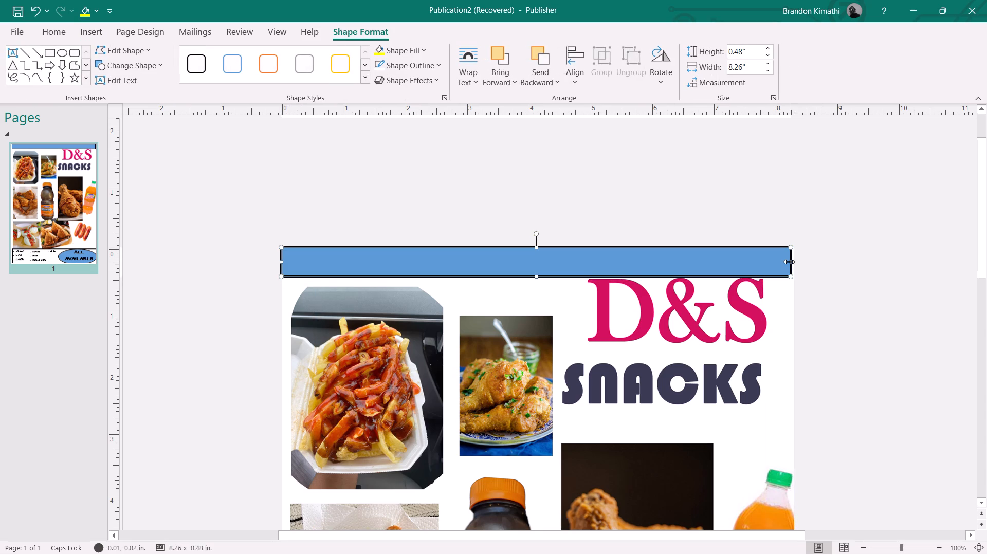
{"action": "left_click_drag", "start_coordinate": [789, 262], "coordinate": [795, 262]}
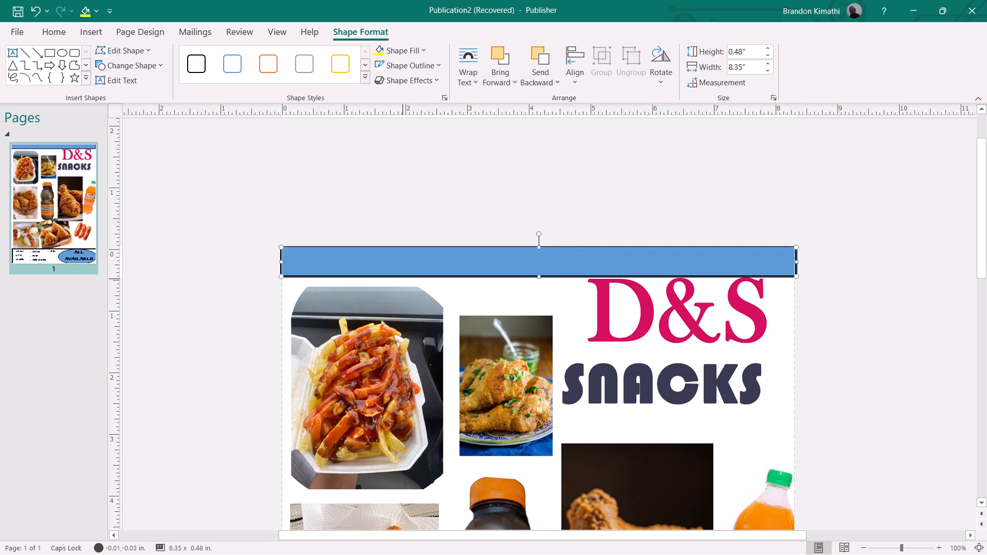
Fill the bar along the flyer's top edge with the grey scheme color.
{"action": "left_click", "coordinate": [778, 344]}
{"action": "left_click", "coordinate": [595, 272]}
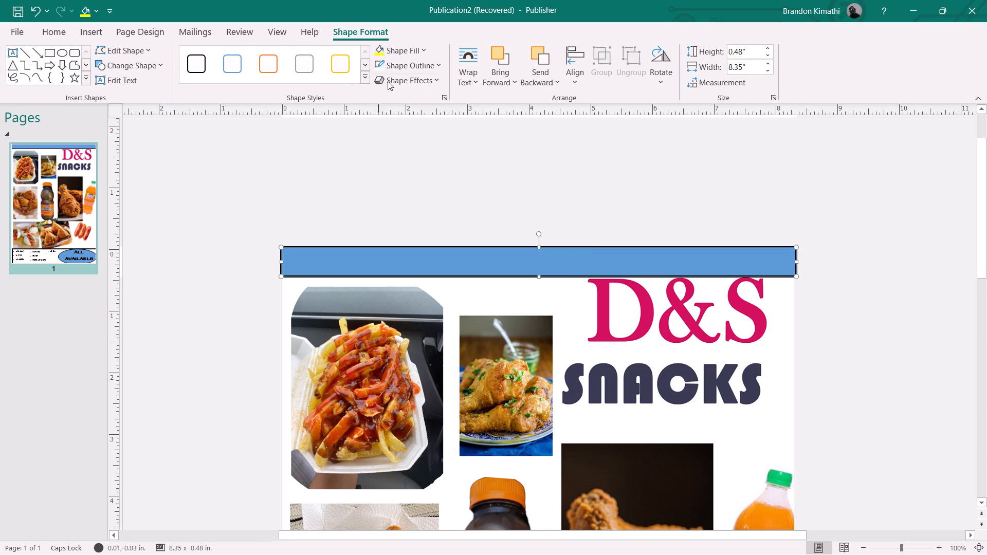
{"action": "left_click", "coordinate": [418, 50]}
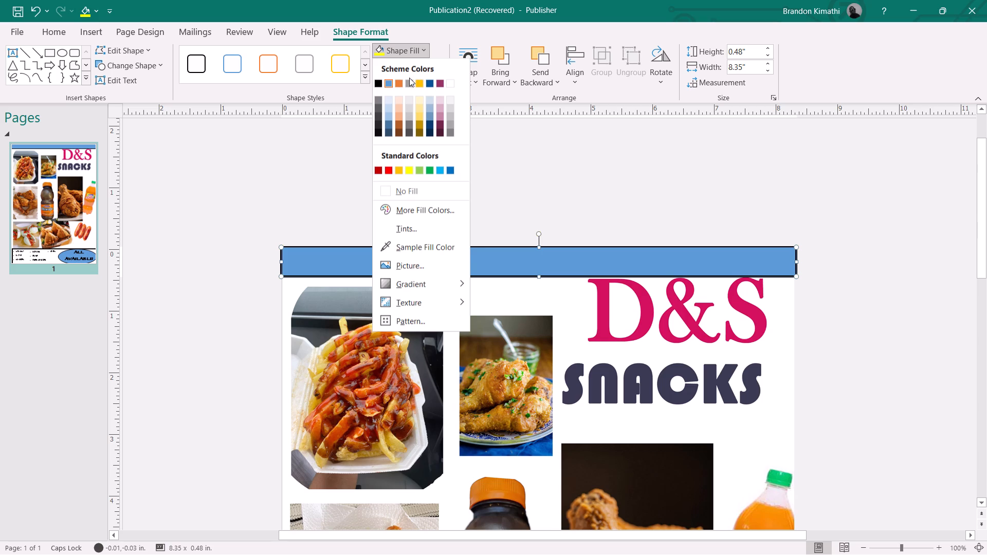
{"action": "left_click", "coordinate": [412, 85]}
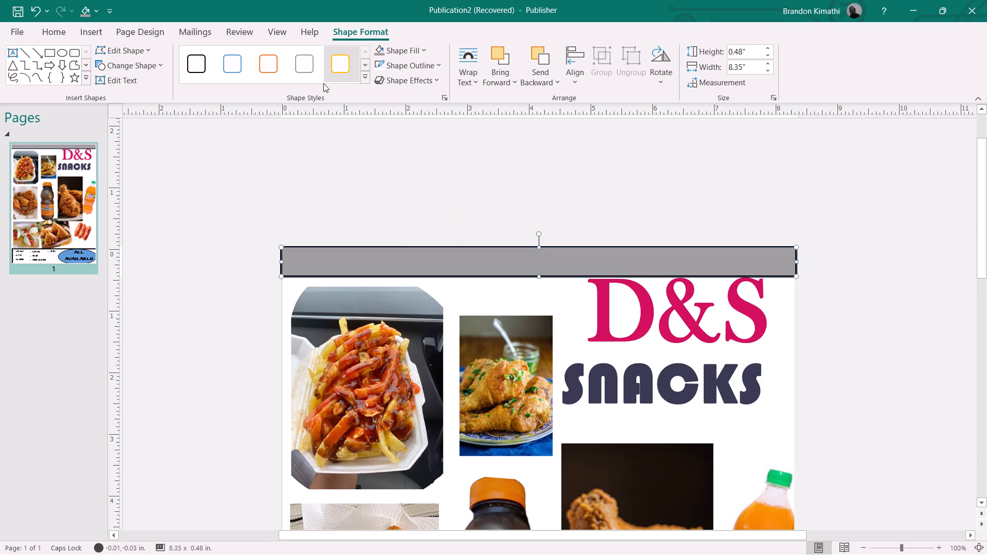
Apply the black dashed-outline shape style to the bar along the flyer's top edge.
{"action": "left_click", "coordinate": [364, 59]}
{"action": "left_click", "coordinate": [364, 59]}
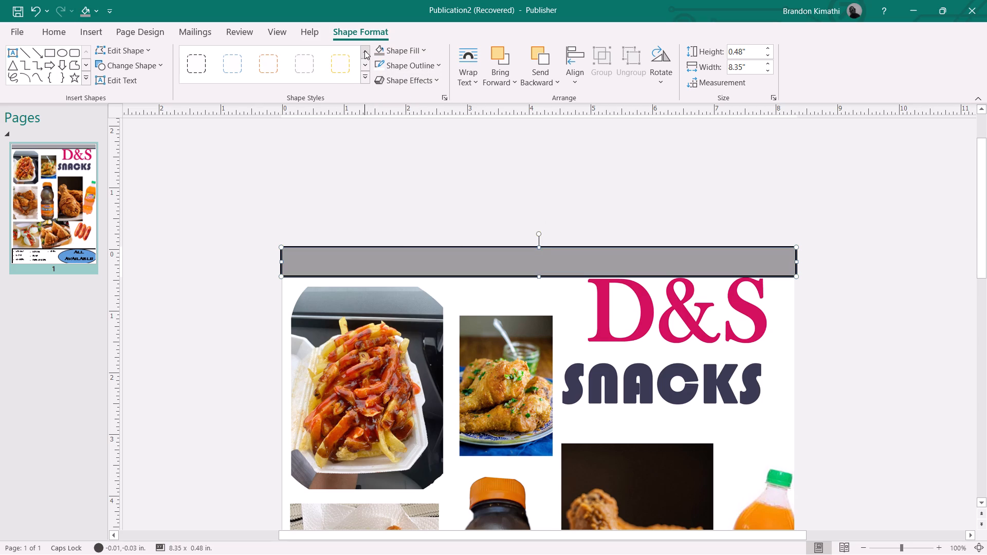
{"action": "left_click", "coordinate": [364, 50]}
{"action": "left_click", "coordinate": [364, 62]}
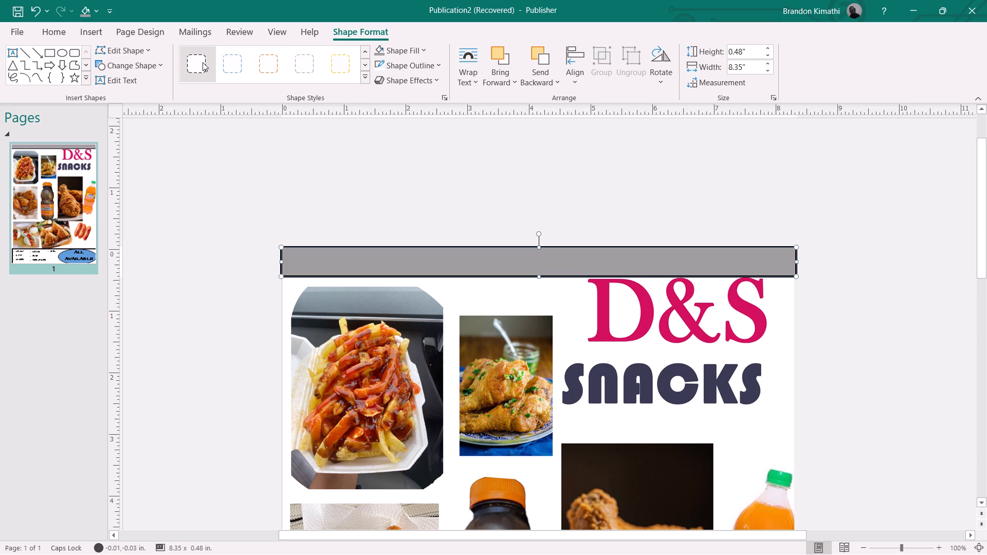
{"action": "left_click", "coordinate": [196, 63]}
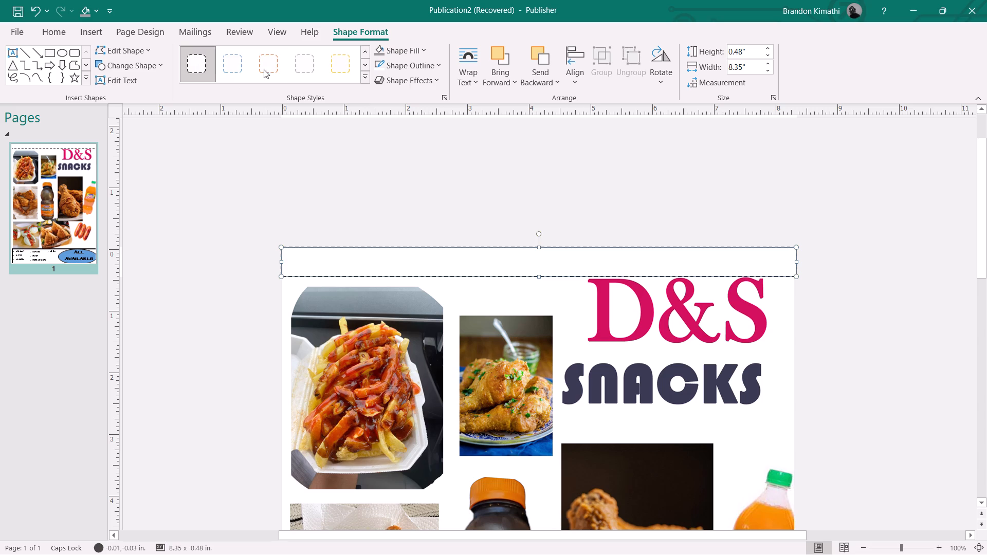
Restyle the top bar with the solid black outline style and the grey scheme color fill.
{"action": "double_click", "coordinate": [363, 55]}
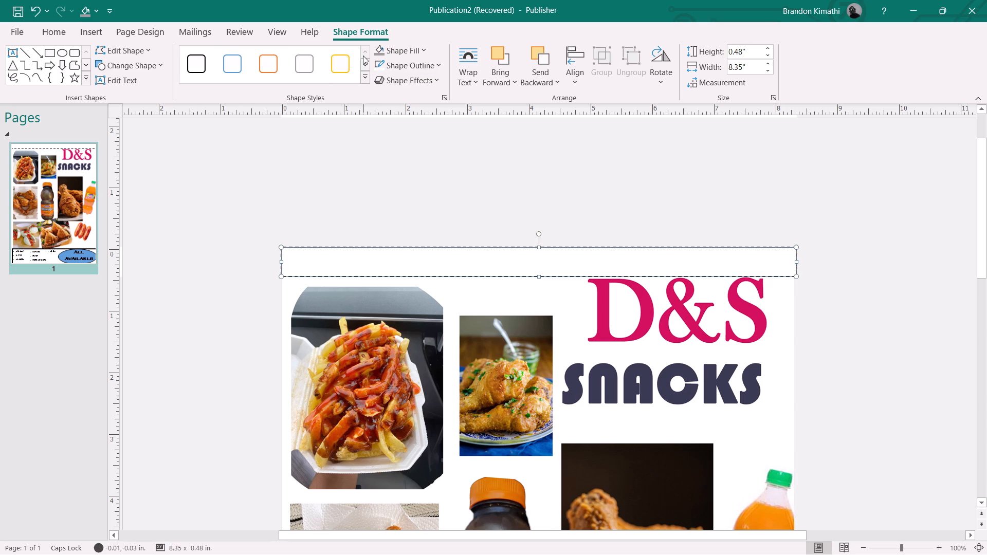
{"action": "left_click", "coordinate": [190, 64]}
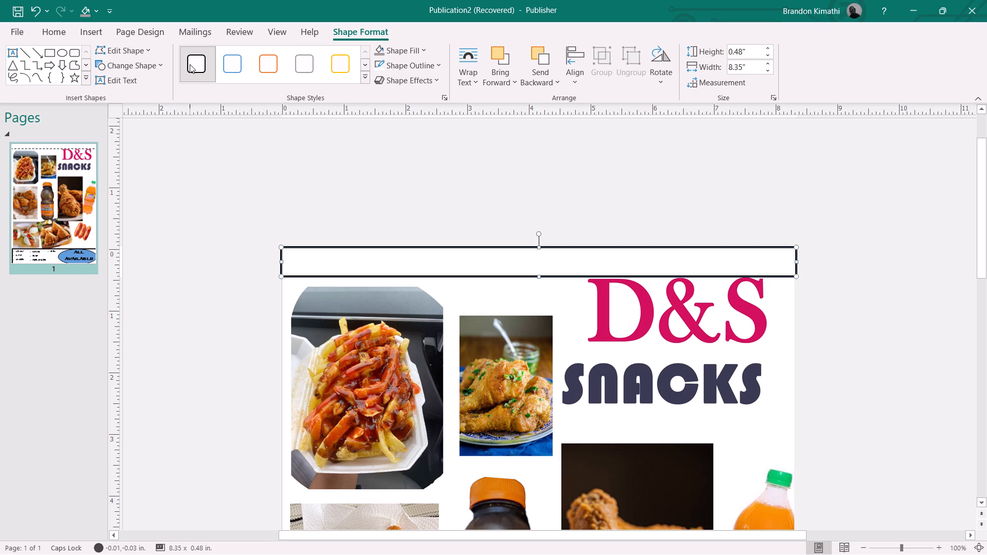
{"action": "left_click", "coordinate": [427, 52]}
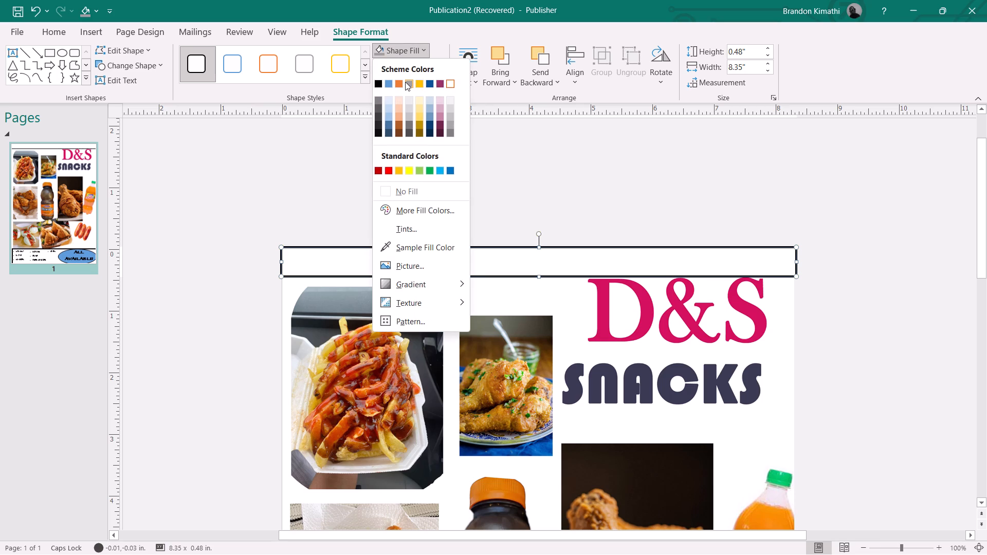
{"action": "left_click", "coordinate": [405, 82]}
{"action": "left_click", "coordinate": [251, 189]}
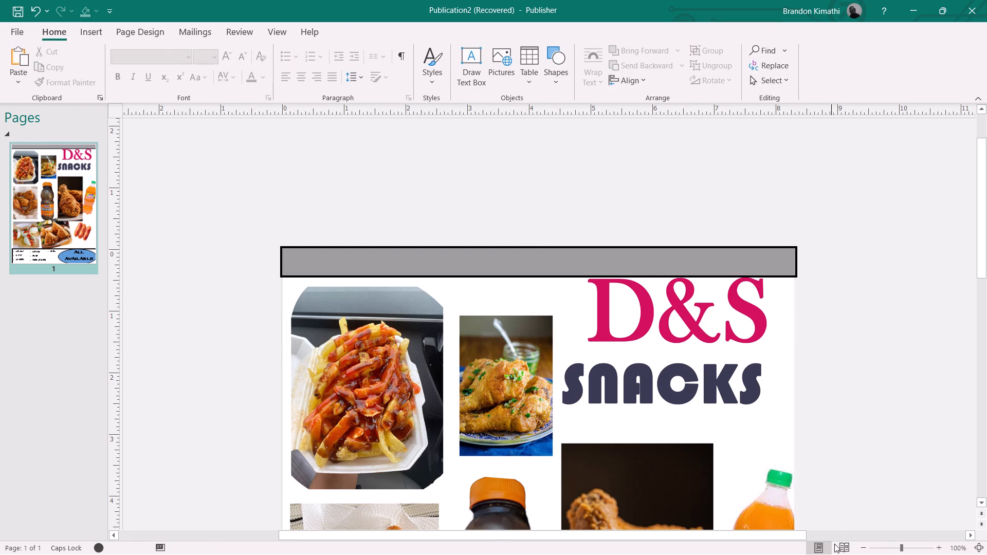
Examine how the grey bar looks along the top of the whole flyer page.
{"action": "double_click", "coordinate": [865, 546]}
{"action": "triple_click", "coordinate": [865, 546]}
{"action": "left_click", "coordinate": [865, 546]}
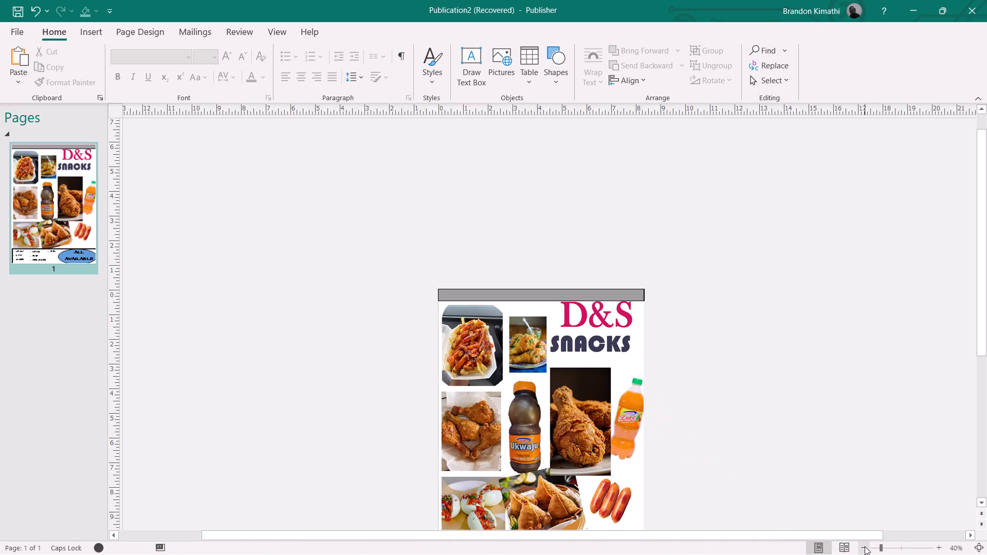
{"action": "left_click", "coordinate": [865, 546]}
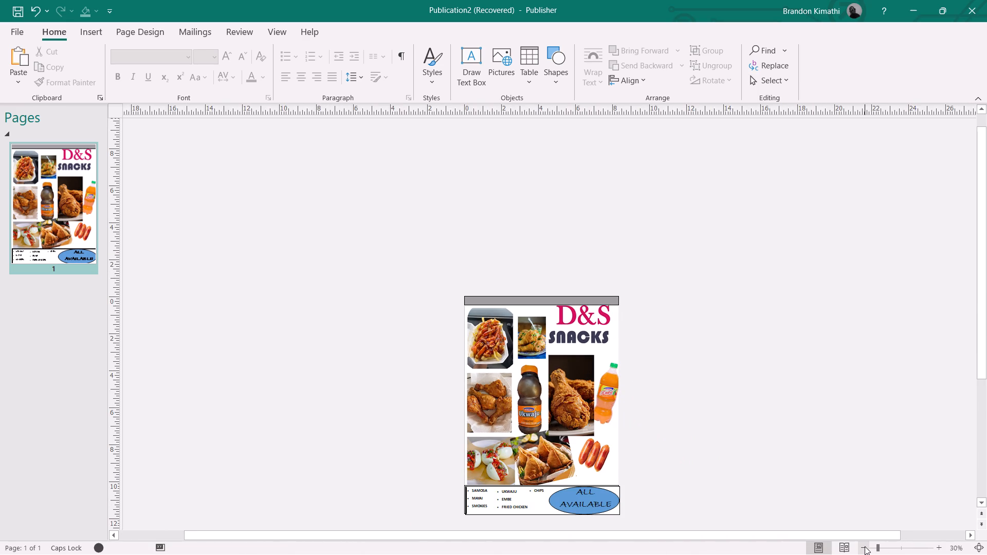
{"action": "scroll", "coordinate": [854, 543], "scroll_direction": "down", "scroll_amount": 9}
{"action": "triple_click", "coordinate": [936, 544]}
{"action": "double_click", "coordinate": [936, 544]}
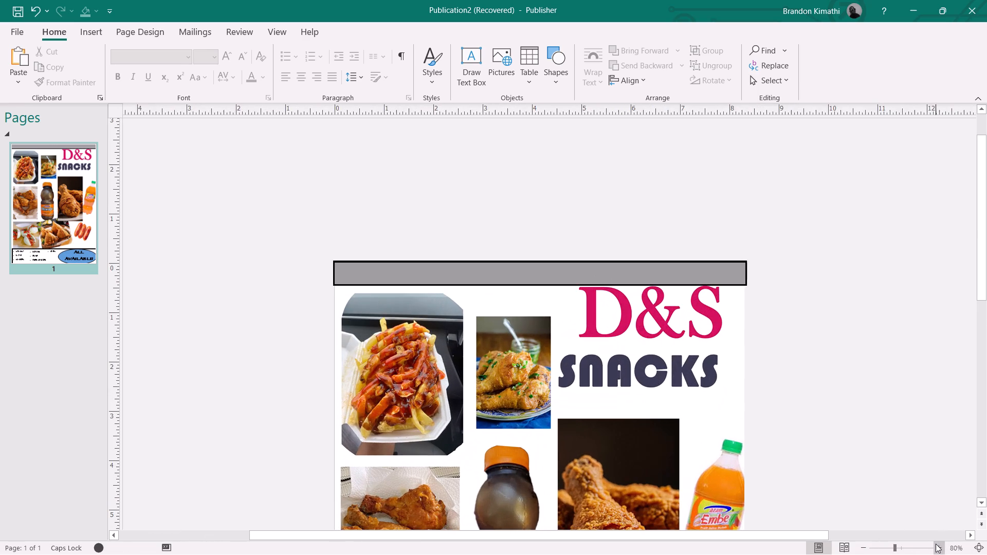
{"action": "left_click", "coordinate": [936, 544]}
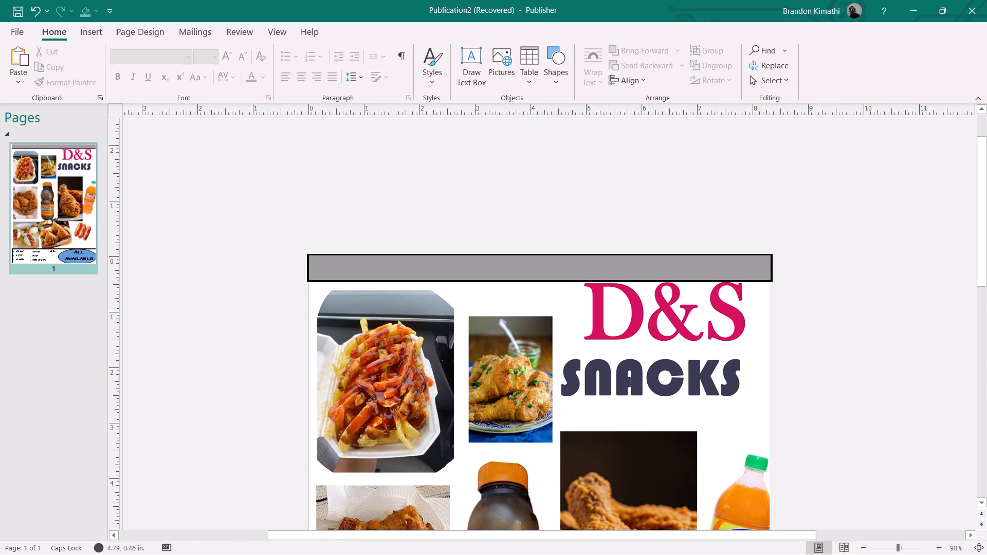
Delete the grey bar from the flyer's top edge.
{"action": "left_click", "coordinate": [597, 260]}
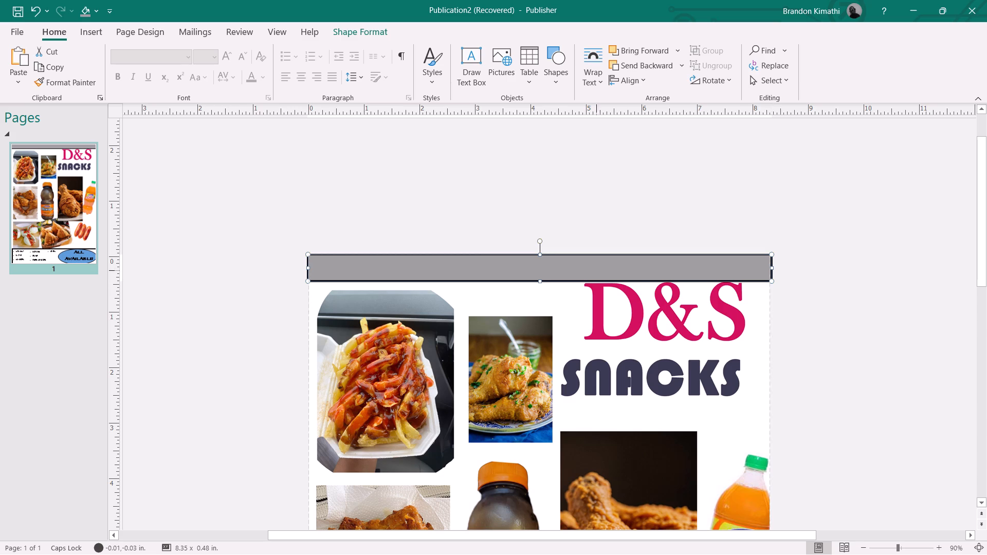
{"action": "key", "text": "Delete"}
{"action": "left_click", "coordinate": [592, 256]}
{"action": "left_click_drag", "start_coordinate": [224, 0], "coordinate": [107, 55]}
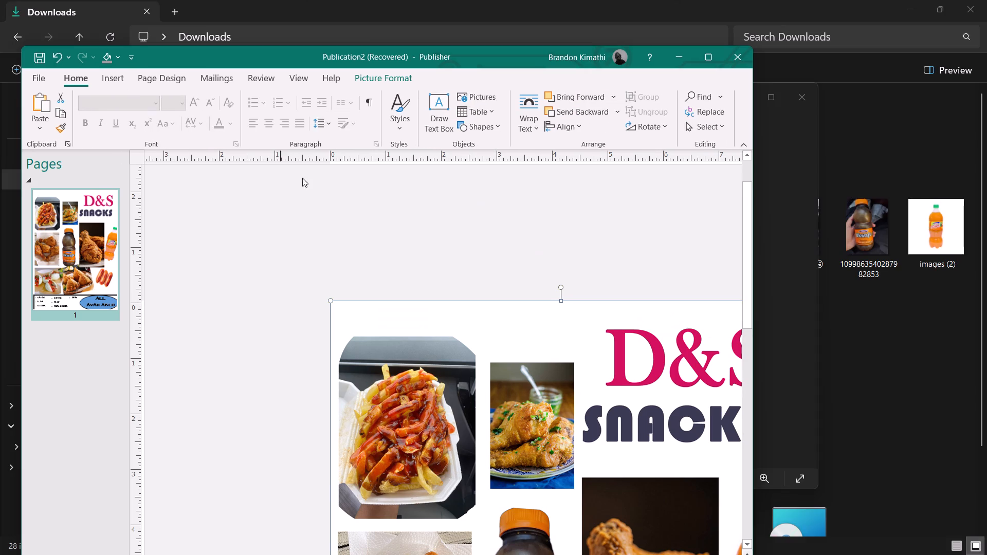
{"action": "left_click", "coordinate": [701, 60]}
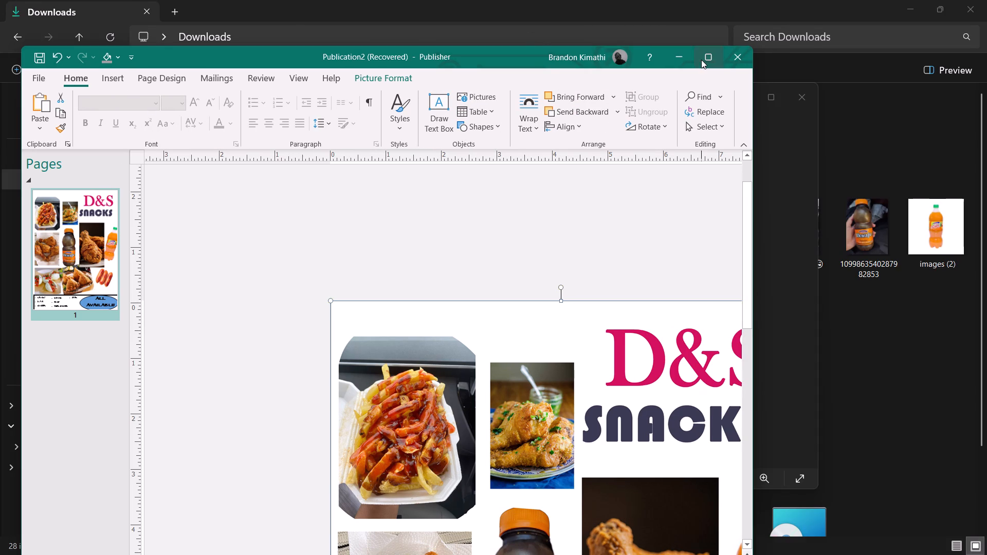
Draw a wavy flowchart band across the flyer's top edge, about 8.65 in wide and 0.64 in high.
{"action": "left_click", "coordinate": [88, 35]}
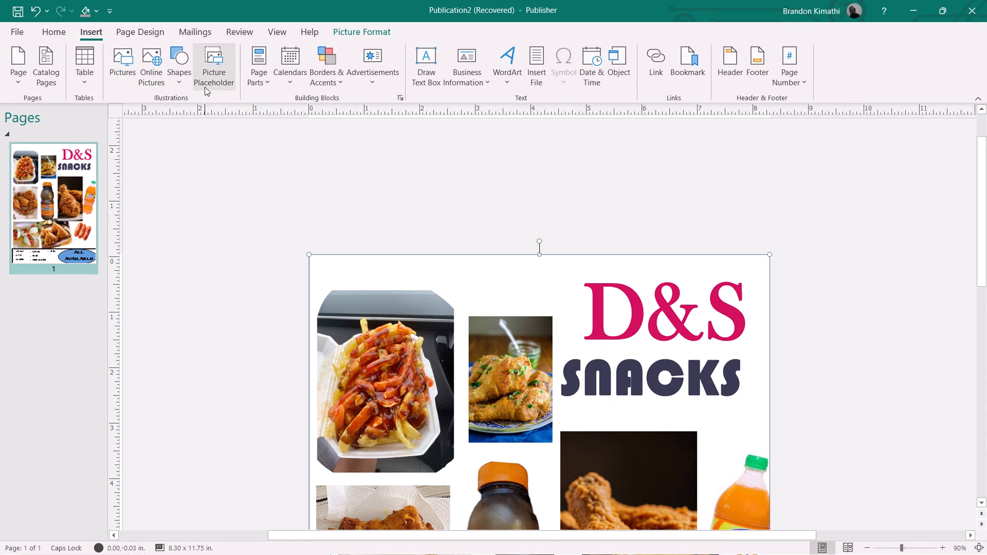
{"action": "left_click", "coordinate": [178, 83]}
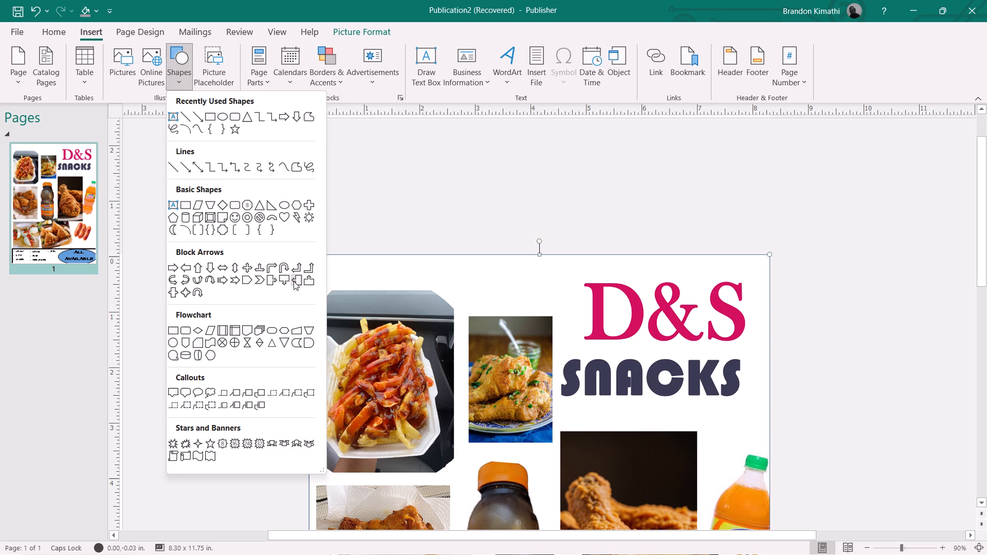
{"action": "left_click", "coordinate": [207, 344]}
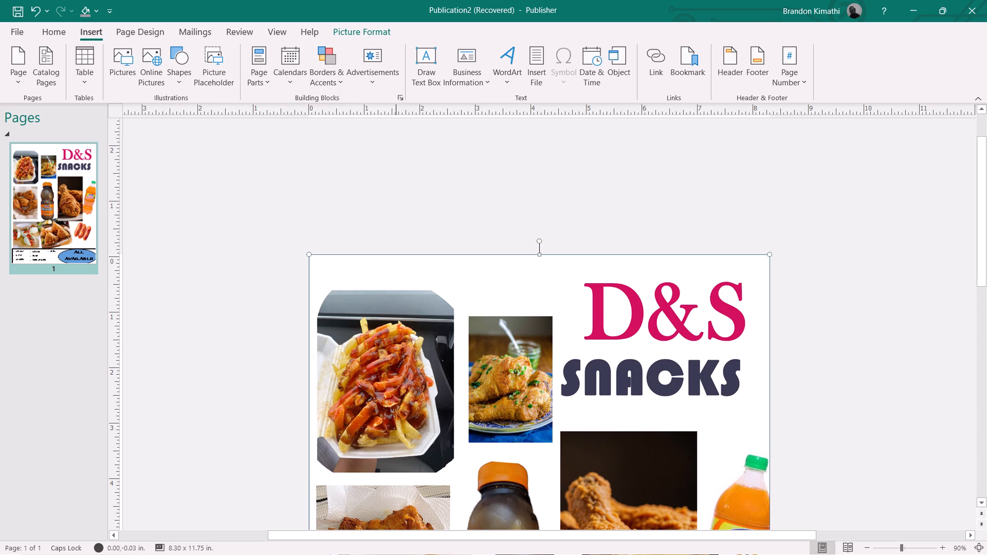
{"action": "left_click_drag", "start_coordinate": [301, 249], "coordinate": [479, 277]}
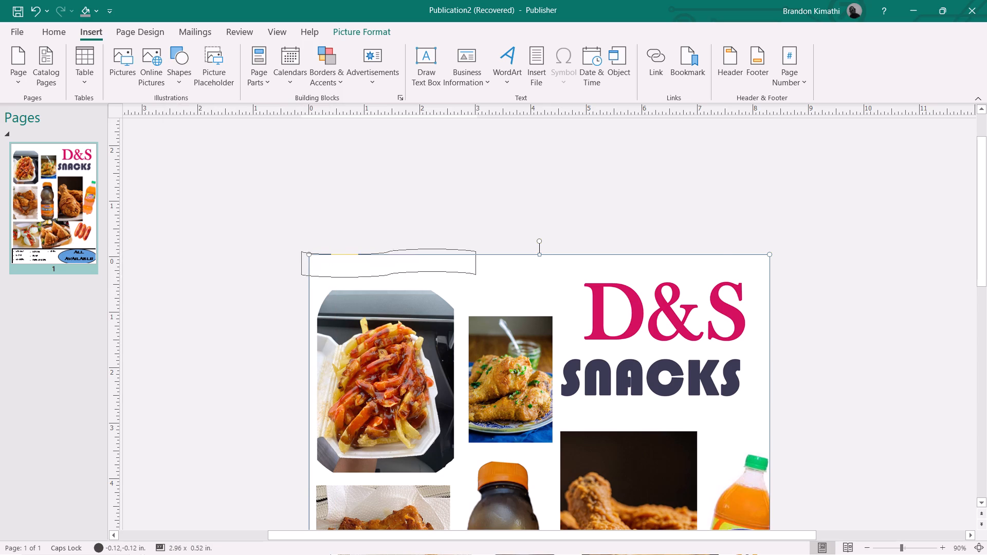
{"action": "left_click_drag", "start_coordinate": [479, 277], "coordinate": [745, 279]}
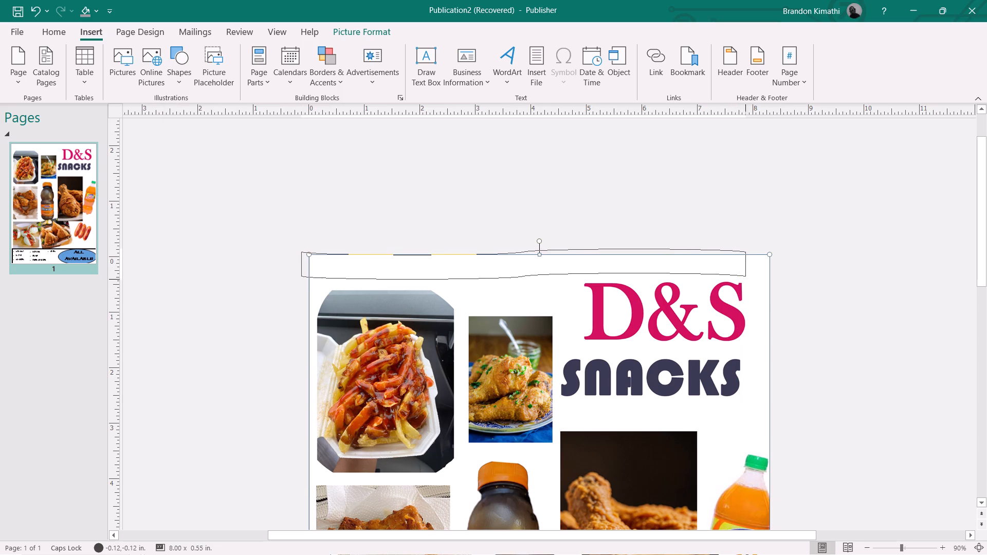
{"action": "left_click_drag", "start_coordinate": [745, 279], "coordinate": [780, 284]}
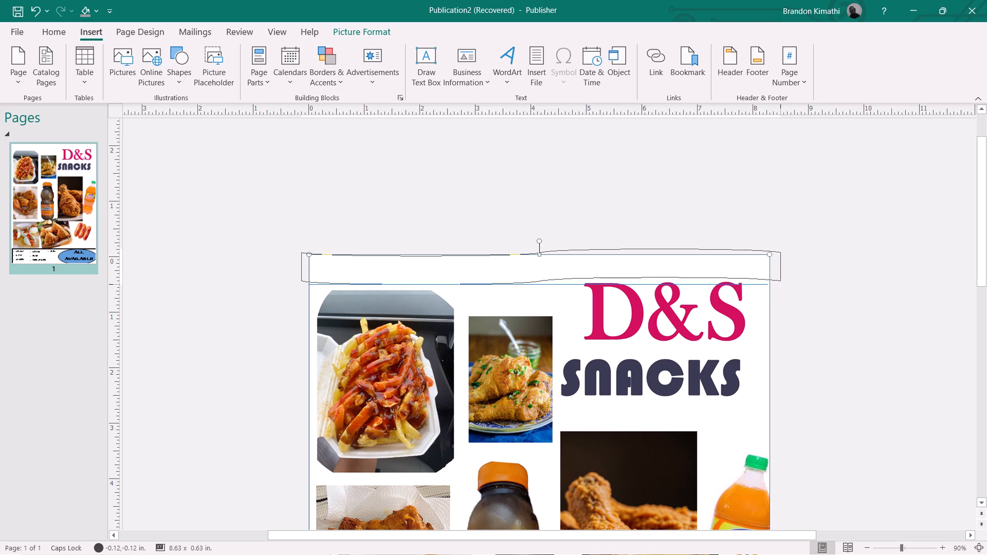
{"action": "left_click_drag", "start_coordinate": [780, 284], "coordinate": [781, 284]}
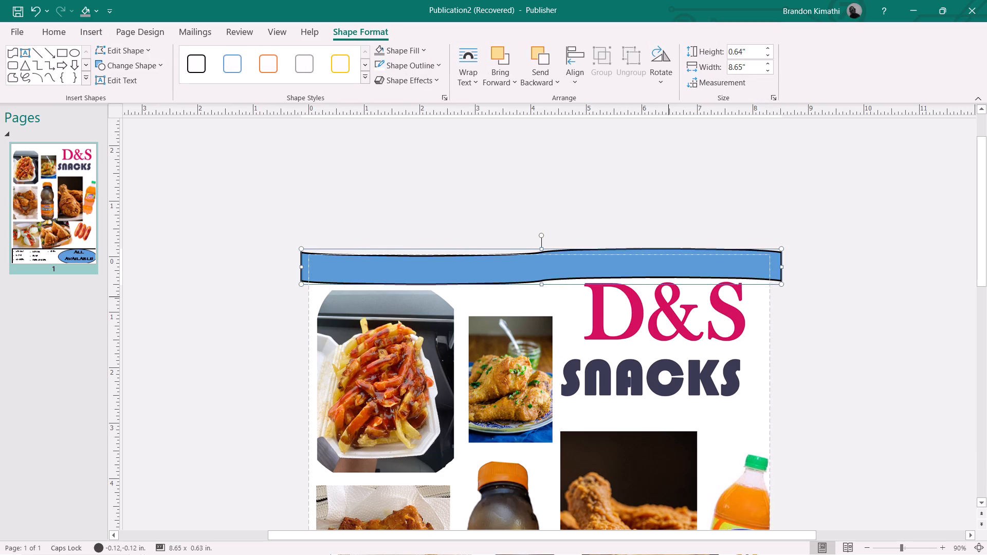
Trim both ends of the wavy band to the page edges, making it about 8.32 in wide.
{"action": "scroll", "coordinate": [742, 258], "scroll_direction": "down", "scroll_amount": 6}
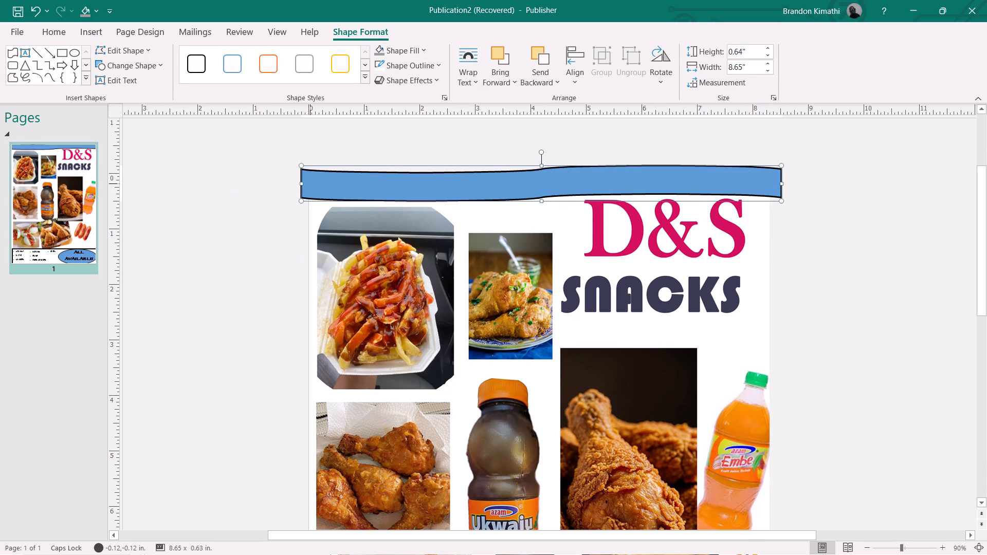
{"action": "left_click_drag", "start_coordinate": [302, 183], "coordinate": [309, 184]}
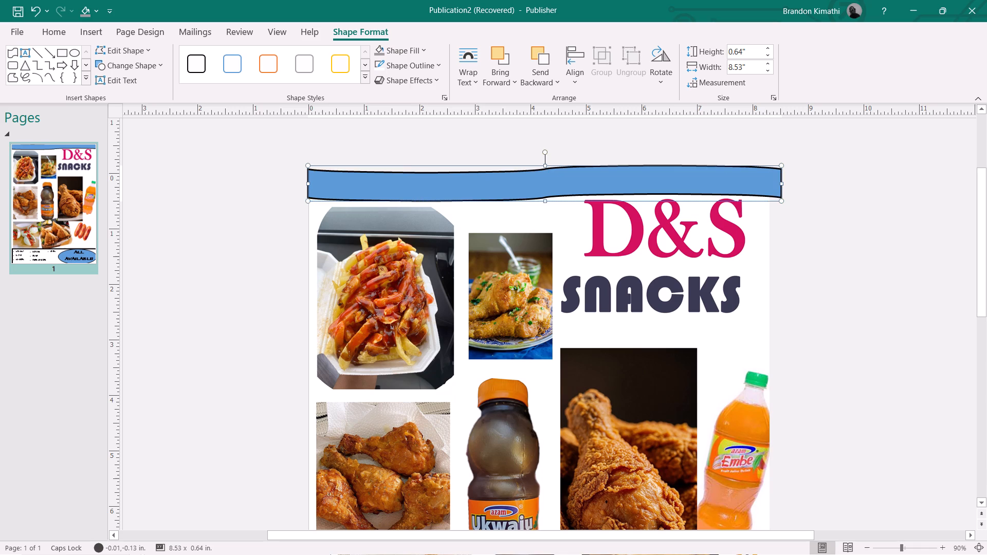
{"action": "left_click_drag", "start_coordinate": [783, 184], "coordinate": [780, 184]}
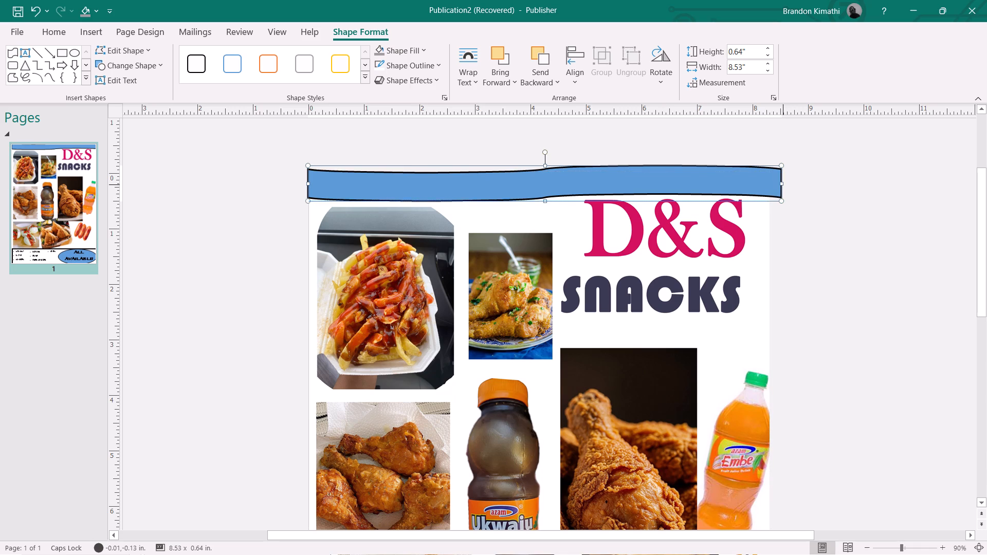
{"action": "left_click_drag", "start_coordinate": [780, 184], "coordinate": [771, 184]}
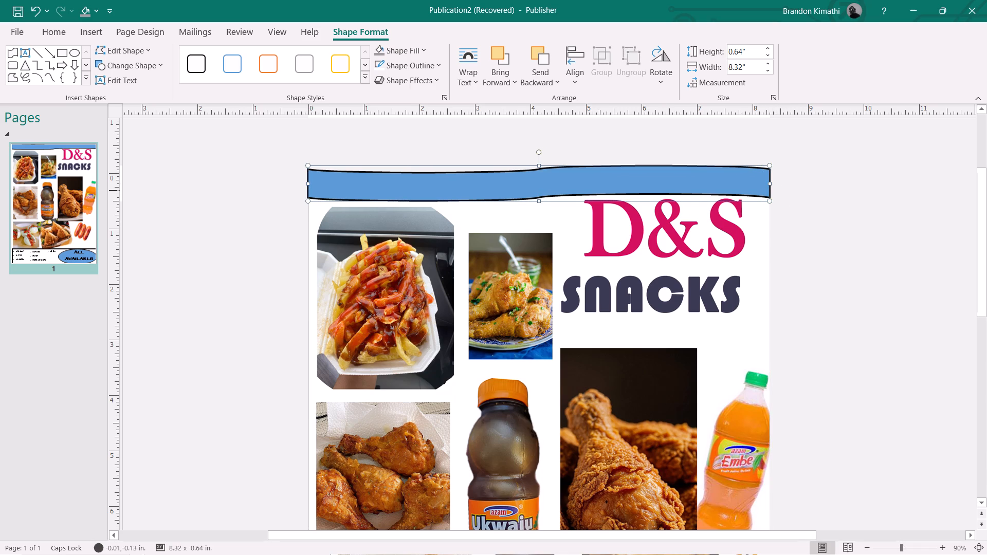
{"action": "left_click", "coordinate": [246, 295]}
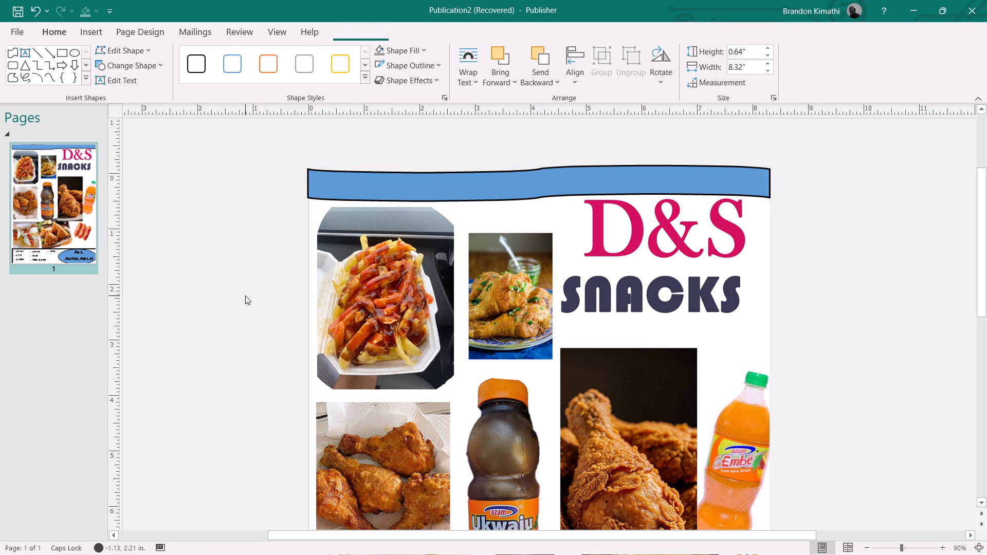
Examine how the blue wavy band looks with the rest of the flyer at 40% zoom.
{"action": "scroll", "coordinate": [658, 246], "scroll_direction": "down", "scroll_amount": 13}
{"action": "scroll", "coordinate": [654, 247], "scroll_direction": "down", "scroll_amount": 14}
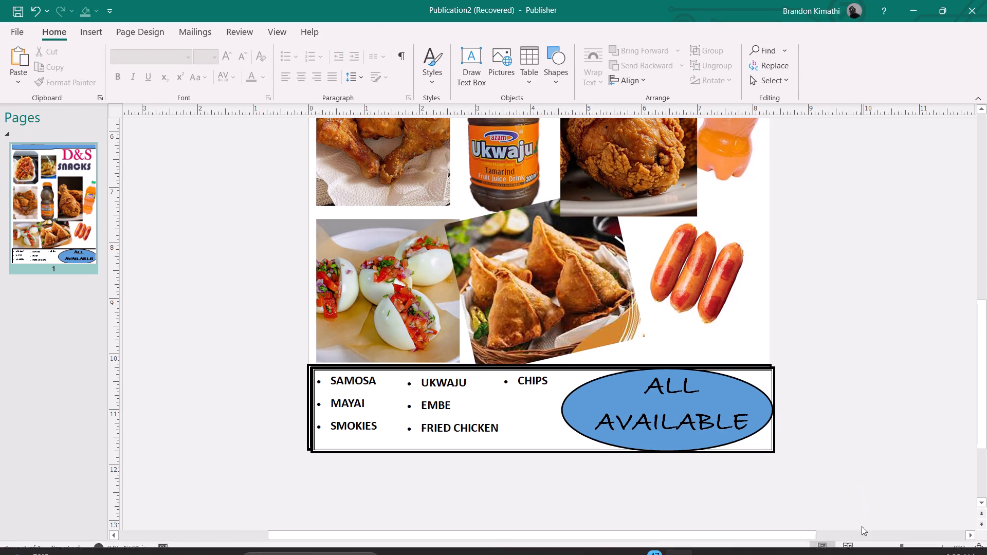
{"action": "triple_click", "coordinate": [862, 543]}
{"action": "double_click", "coordinate": [862, 543]}
{"action": "scroll", "coordinate": [811, 366], "scroll_direction": "up", "scroll_amount": 2}
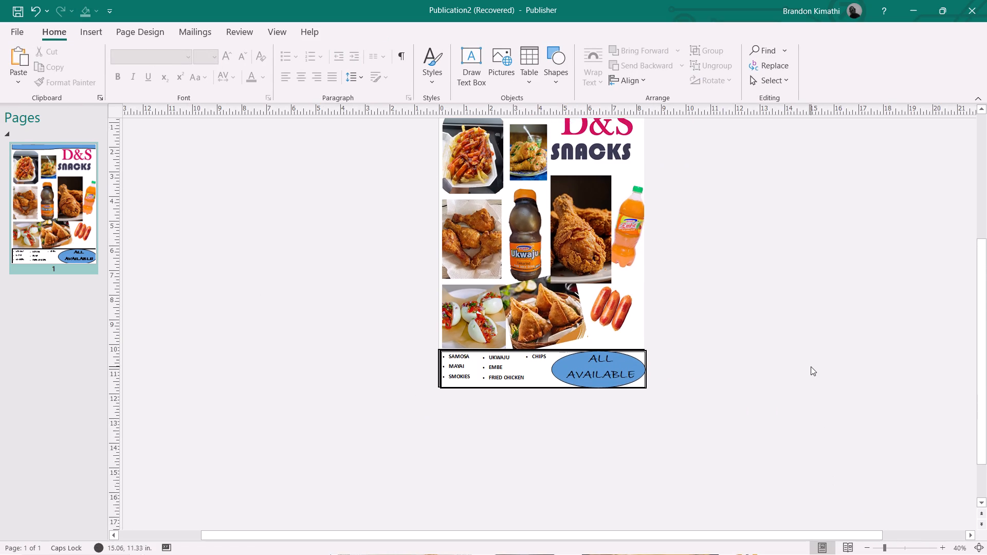
{"action": "scroll", "coordinate": [811, 366], "scroll_direction": "up", "scroll_amount": 5}
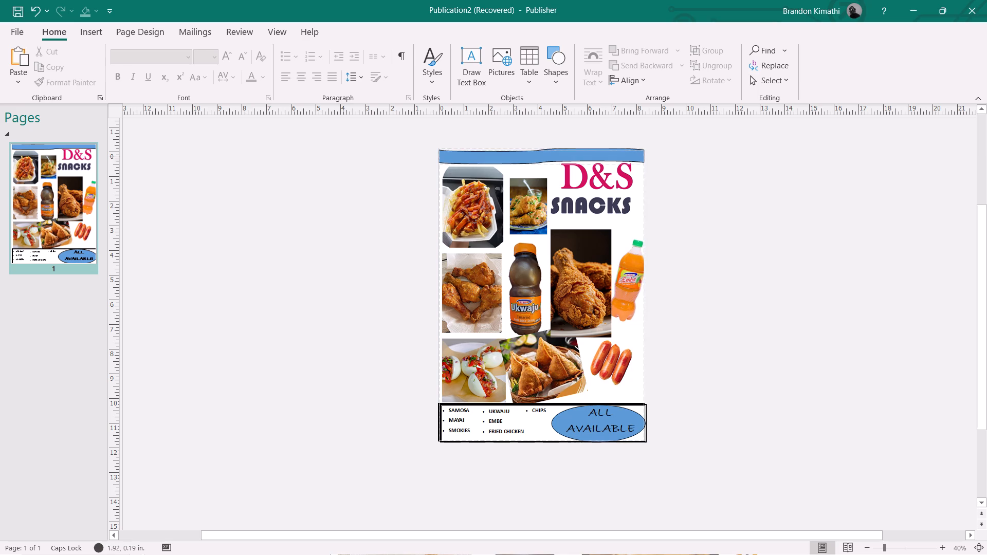
Fill the wavy band at the top of the flyer with the orange scheme color.
{"action": "left_click", "coordinate": [522, 160]}
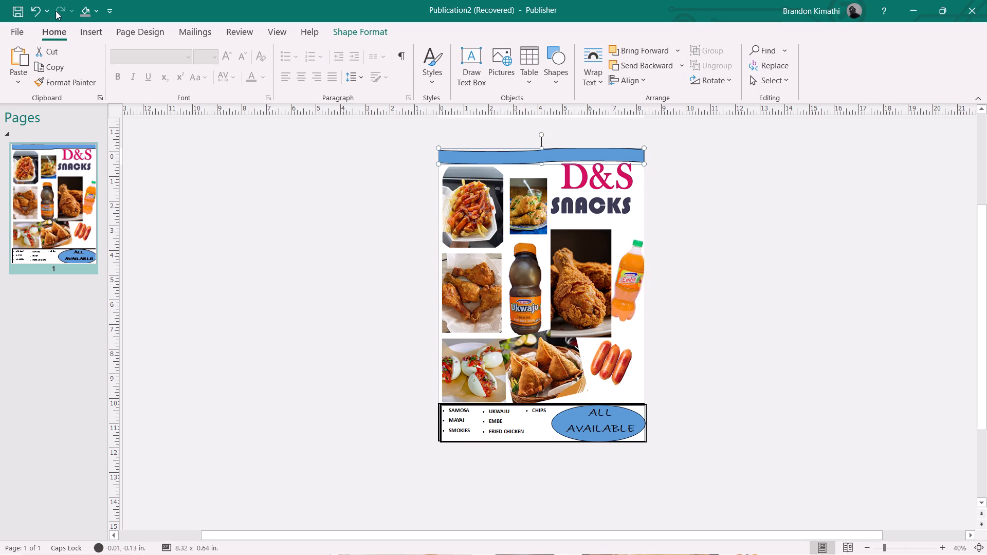
{"action": "double_click", "coordinate": [520, 156]}
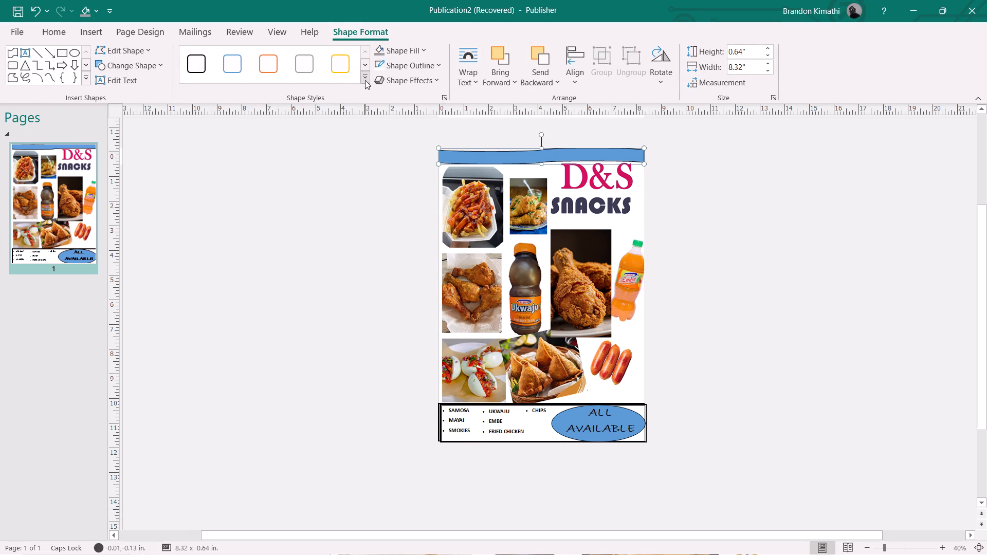
{"action": "left_click", "coordinate": [427, 47]}
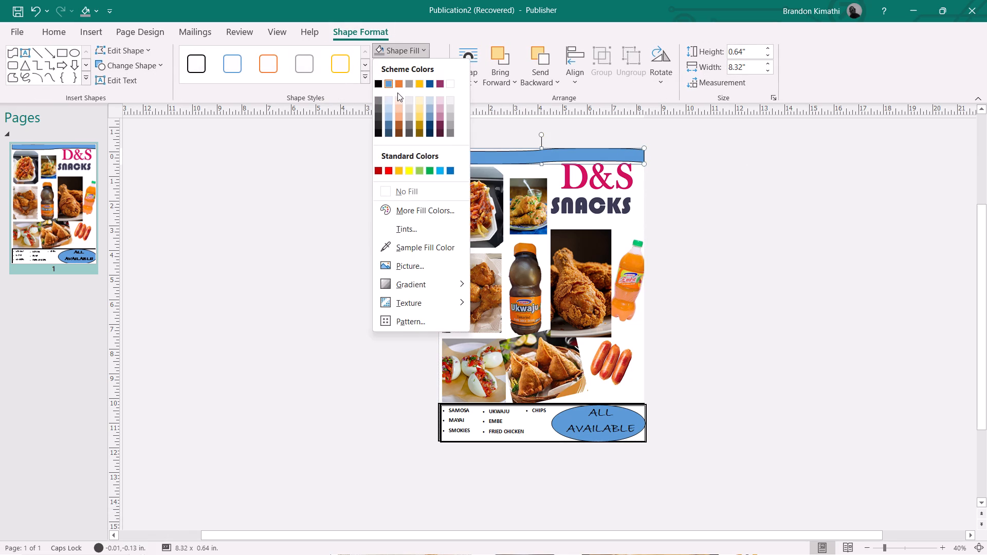
{"action": "left_click", "coordinate": [397, 82]}
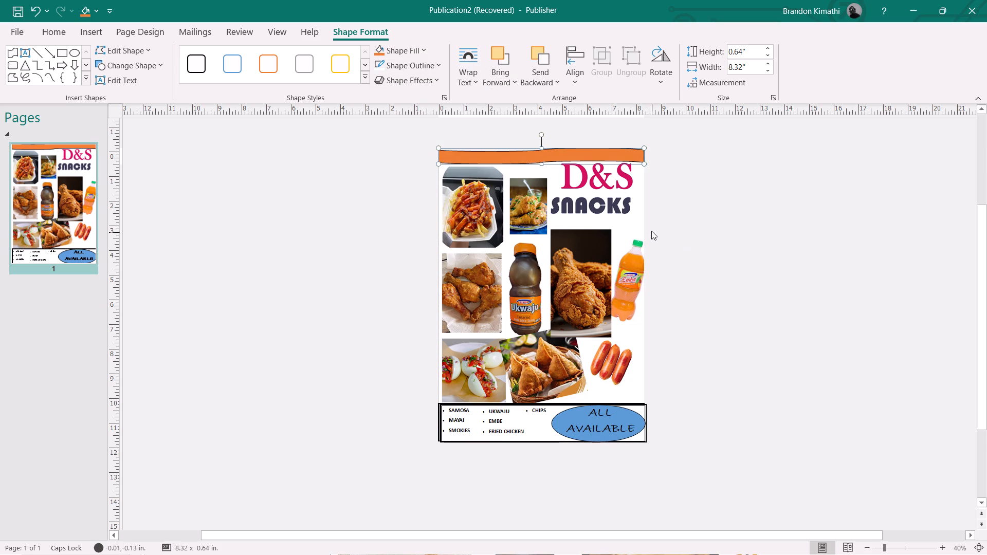
Resize the orange band slightly to about 8.28 in wide and 0.68 in high.
{"action": "left_click", "coordinate": [540, 163]}
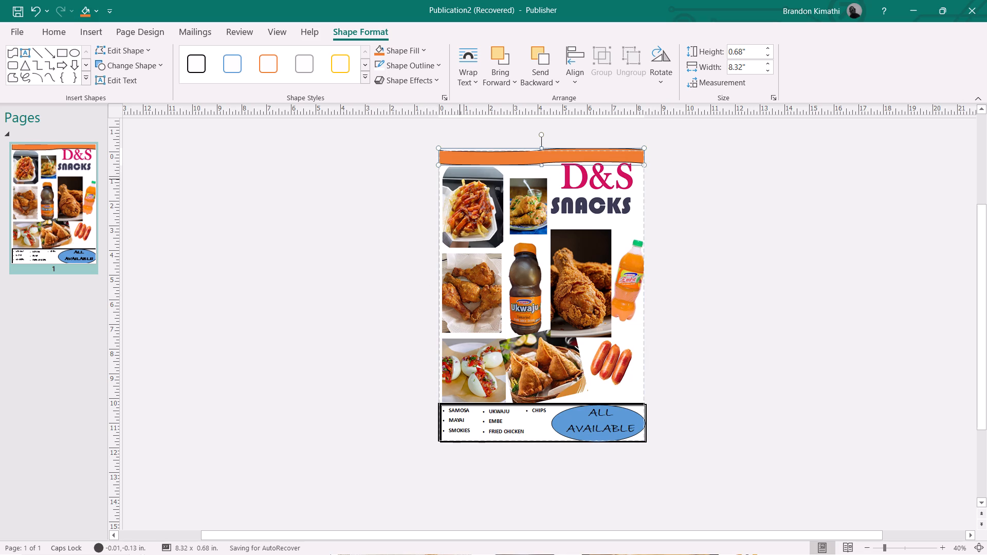
{"action": "left_click", "coordinate": [440, 164]}
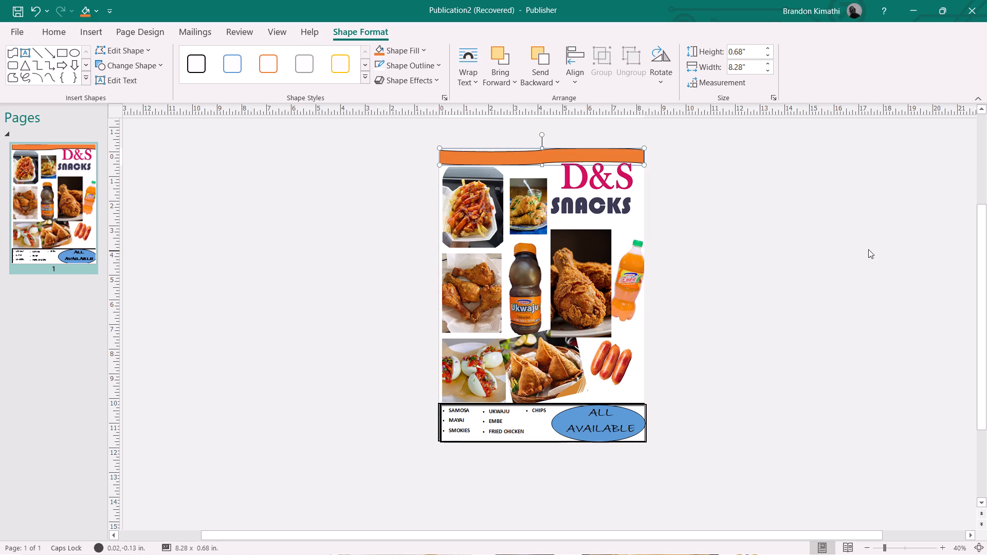
{"action": "scroll", "coordinate": [741, 248], "scroll_direction": "down", "scroll_amount": 5}
{"action": "scroll", "coordinate": [743, 250], "scroll_direction": "up", "scroll_amount": 12}
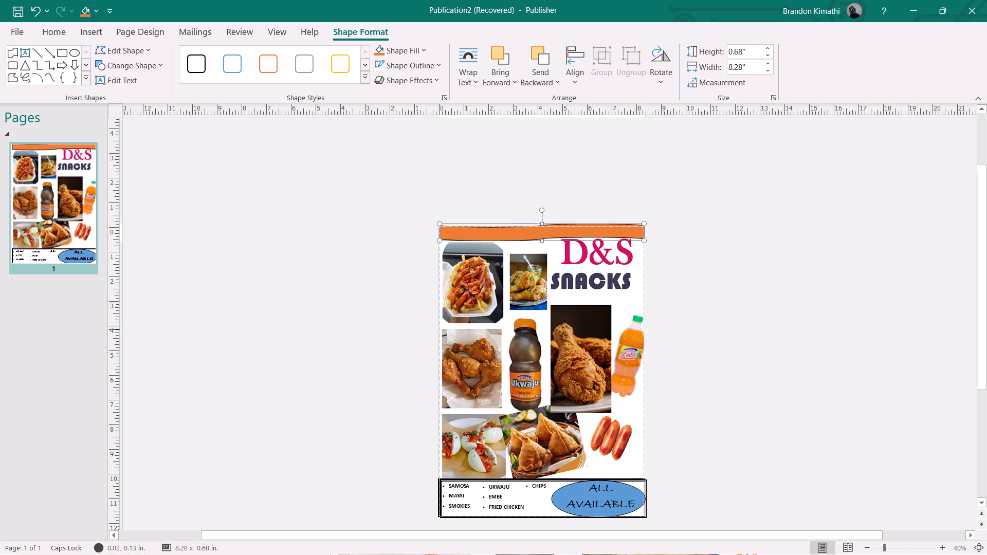
Start saving a copy of the flyer on this PC, with the Downloads folder as its location.
{"action": "left_click", "coordinate": [25, 34]}
{"action": "left_click", "coordinate": [39, 199]}
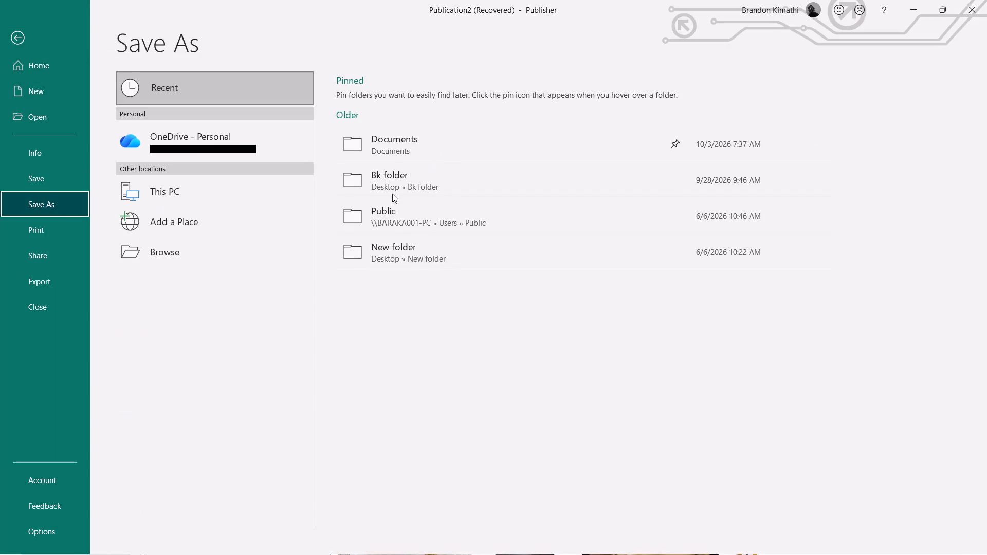
{"action": "left_click", "coordinate": [202, 199]}
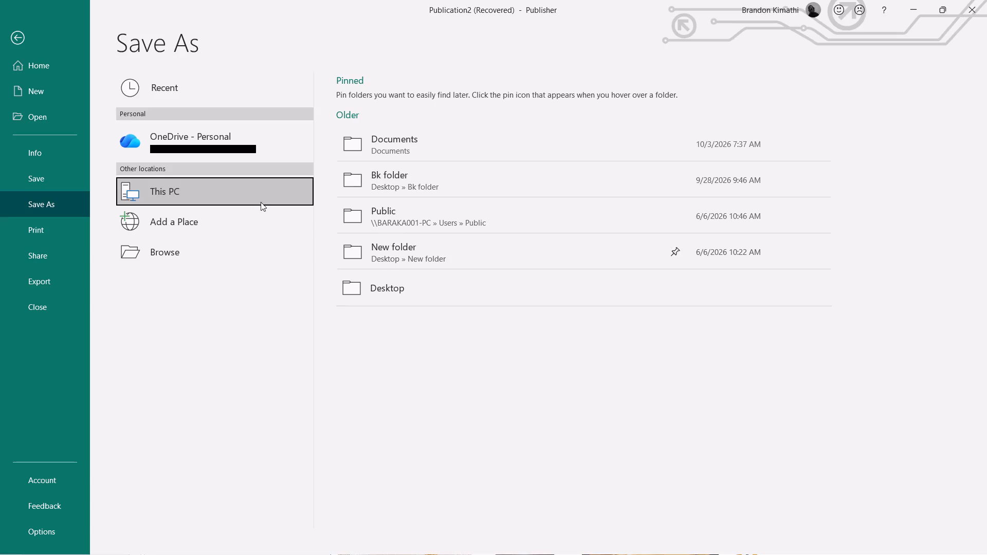
{"action": "left_click", "coordinate": [406, 291]}
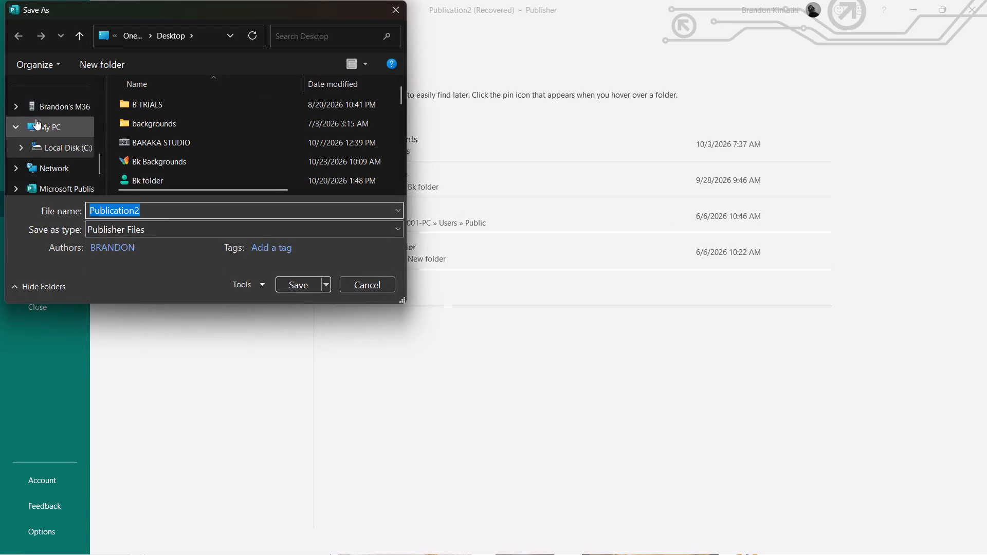
{"action": "scroll", "coordinate": [58, 144], "scroll_direction": "up", "scroll_amount": 7}
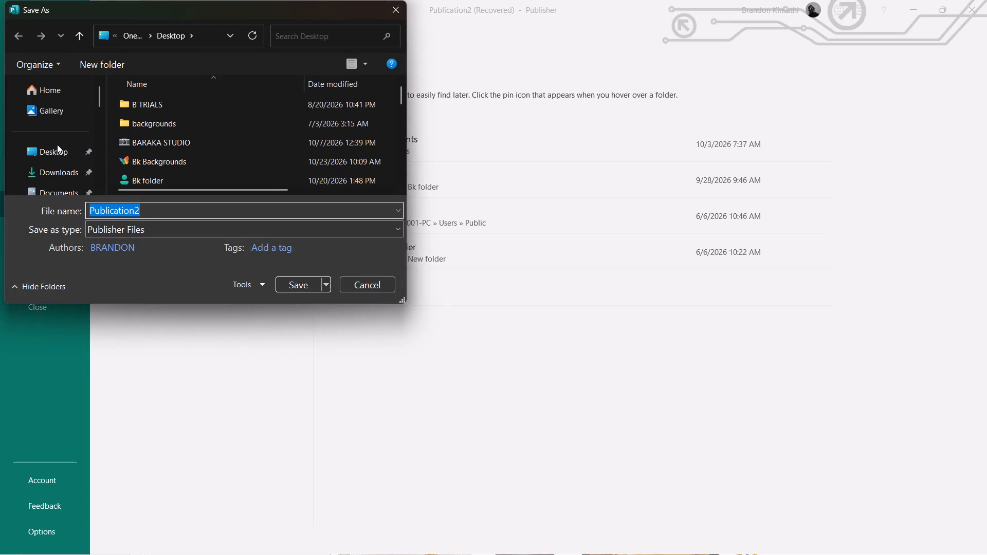
{"action": "scroll", "coordinate": [57, 143], "scroll_direction": "up", "scroll_amount": 1}
{"action": "left_click", "coordinate": [55, 166]}
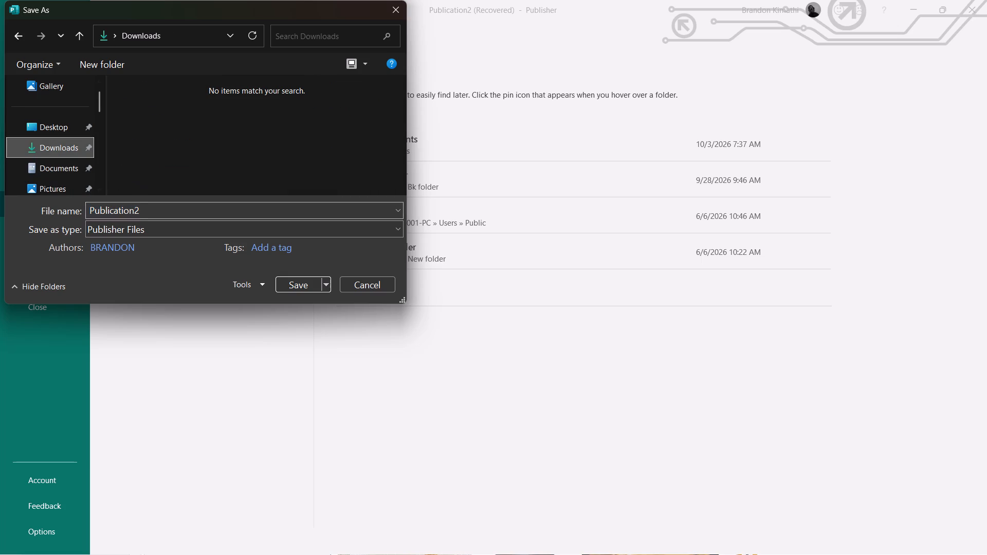
Name the copy POSTER 3.0 and save it in JPEG File Interchange Format.
{"action": "left_click_drag", "start_coordinate": [153, 207], "coordinate": [31, 202]}
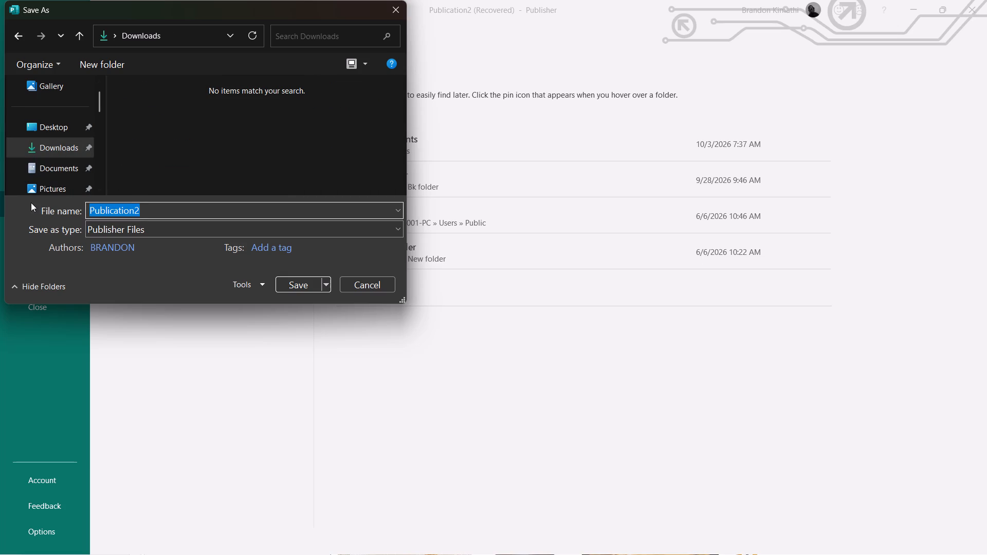
{"action": "key", "text": "w"}
{"action": "key", "text": "Tab"}
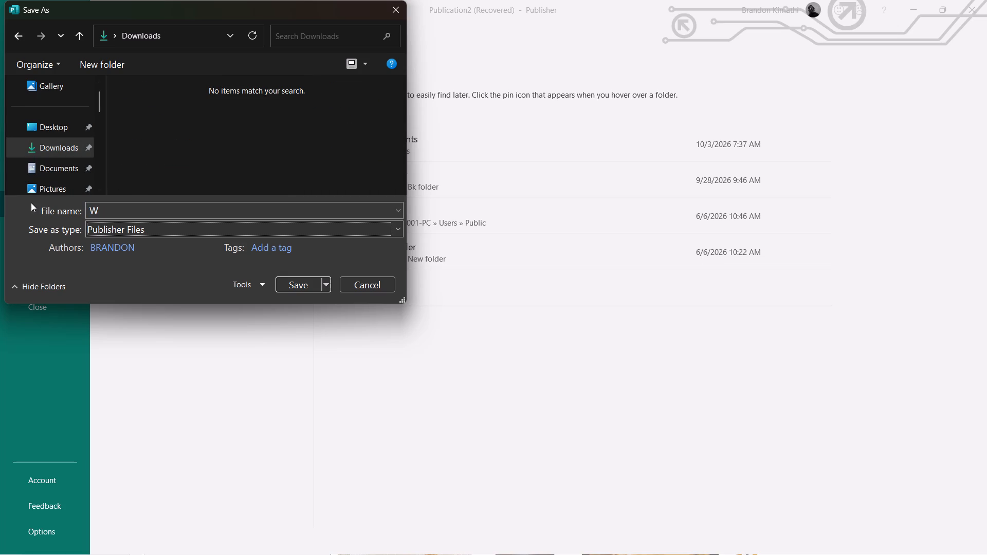
{"action": "left_click", "coordinate": [111, 208]}
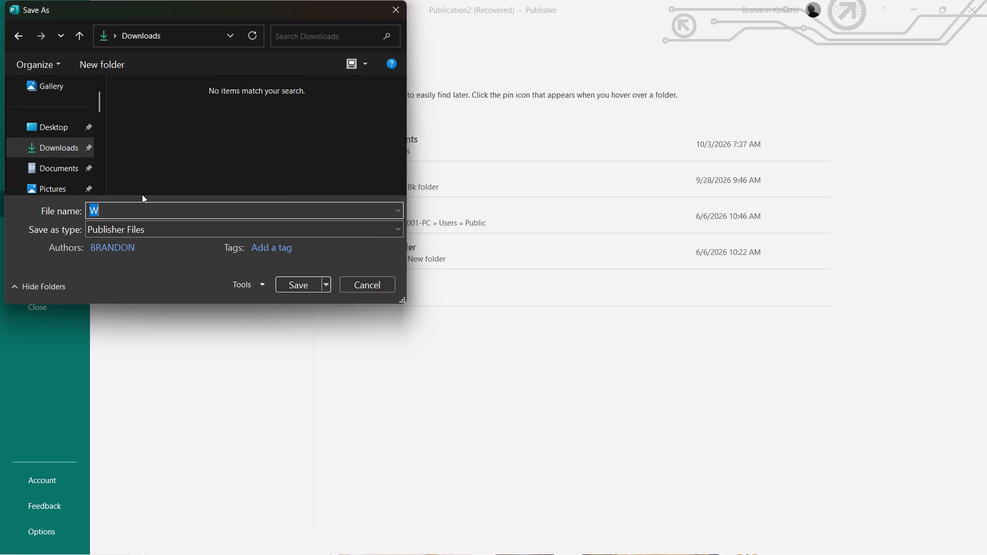
{"action": "type", "text": "POSTER"}
{"action": "key", "text": "space"}
{"action": "key", "text": "3"}
{"action": "type", "text": ".0"}
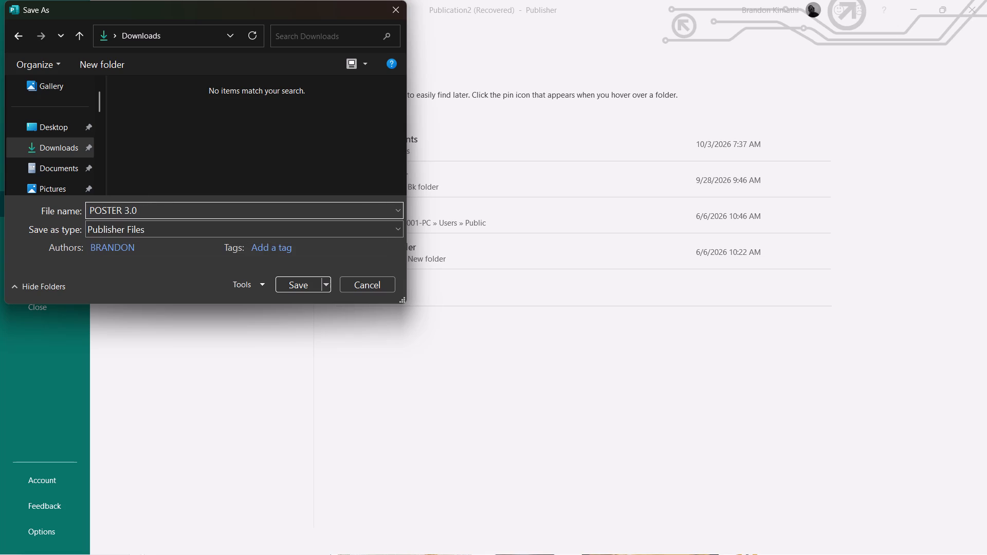
{"action": "left_click", "coordinate": [231, 233]}
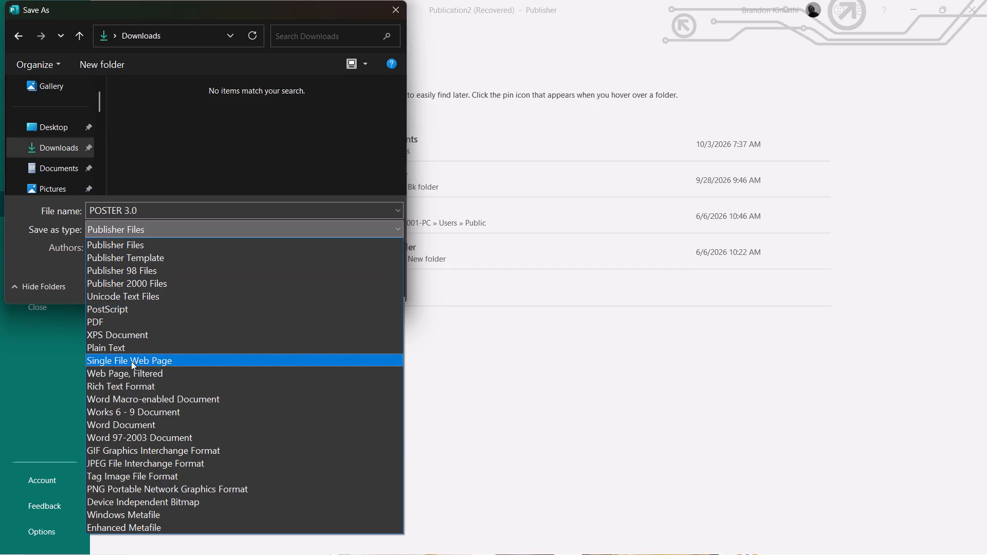
{"action": "left_click", "coordinate": [130, 467]}
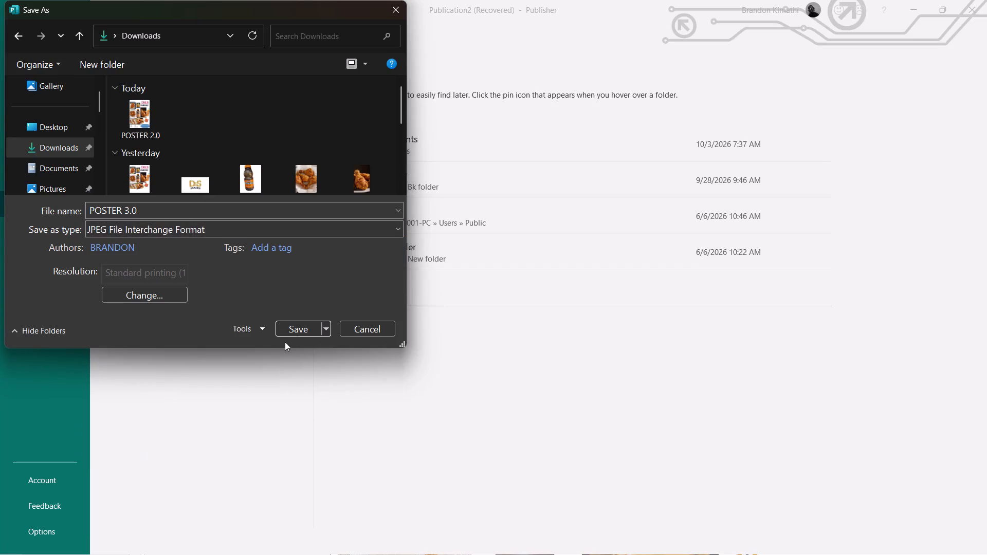
{"action": "left_click", "coordinate": [306, 330]}
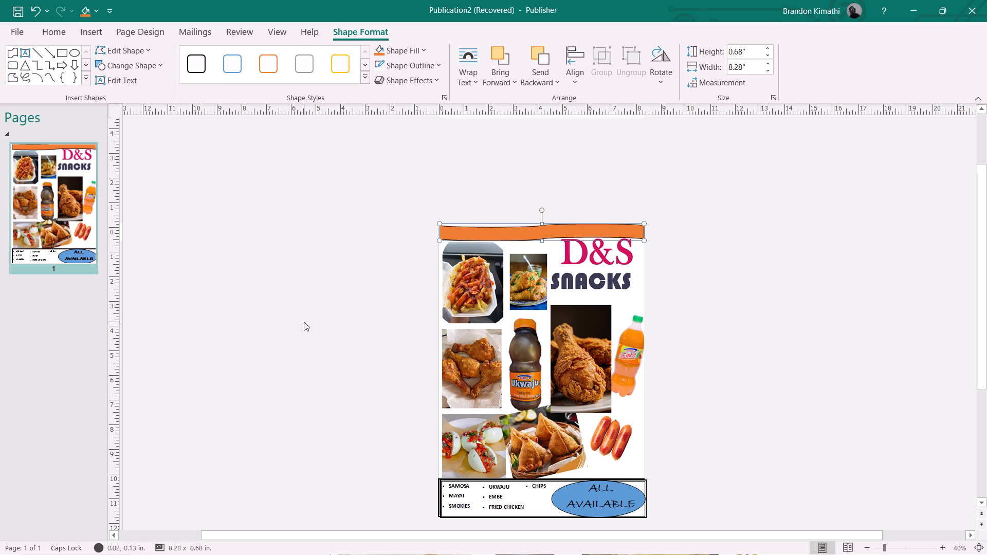
Open POSTER 3.0 from the Downloads folder in Photos and compare it back and forth with POSTER 2.0.
{"action": "left_click", "coordinate": [902, 7]}
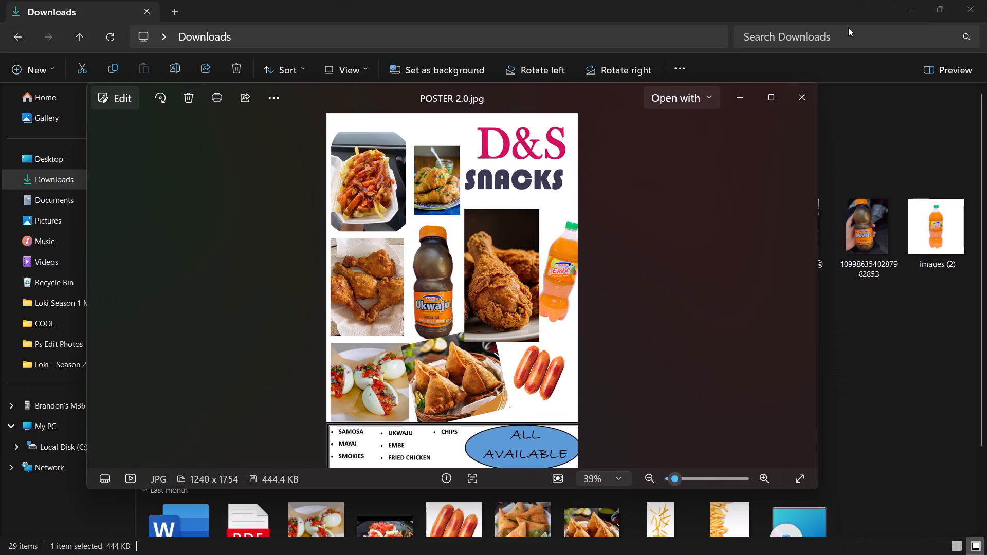
{"action": "left_click", "coordinate": [810, 95]}
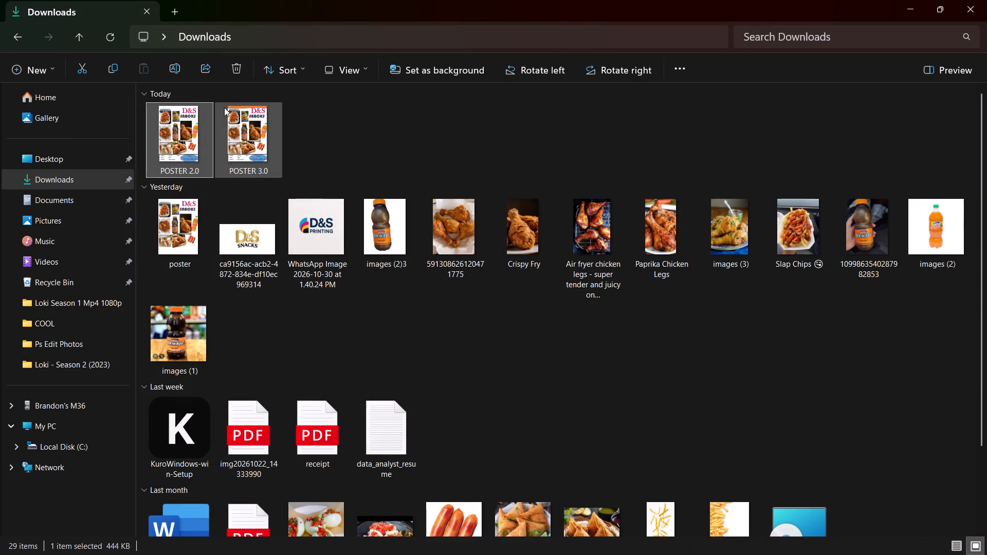
{"action": "double_click", "coordinate": [252, 119]}
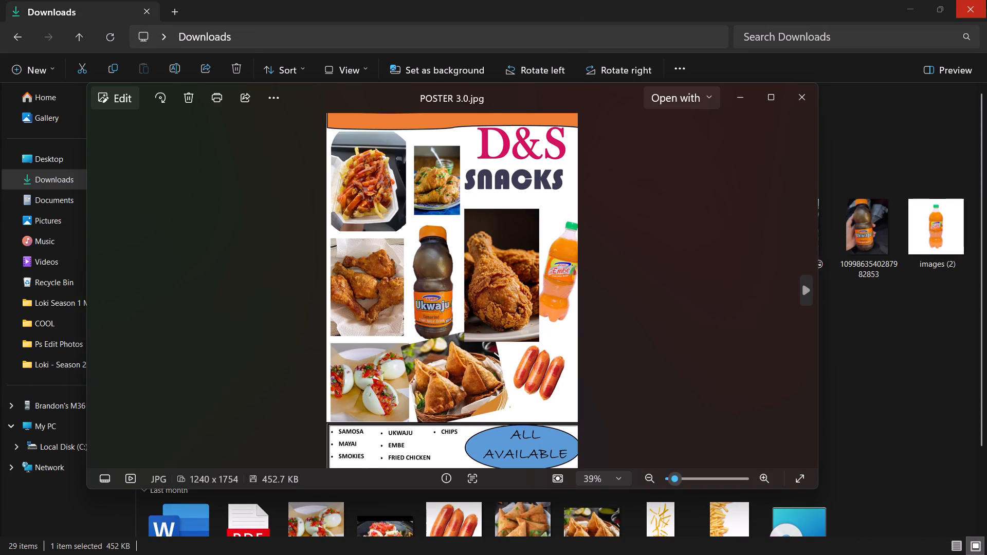
{"action": "key", "text": "Left"}
{"action": "key", "text": "Left"}
{"action": "key", "text": "Right"}
{"action": "key", "text": "Left"}
{"action": "key", "text": "Right"}
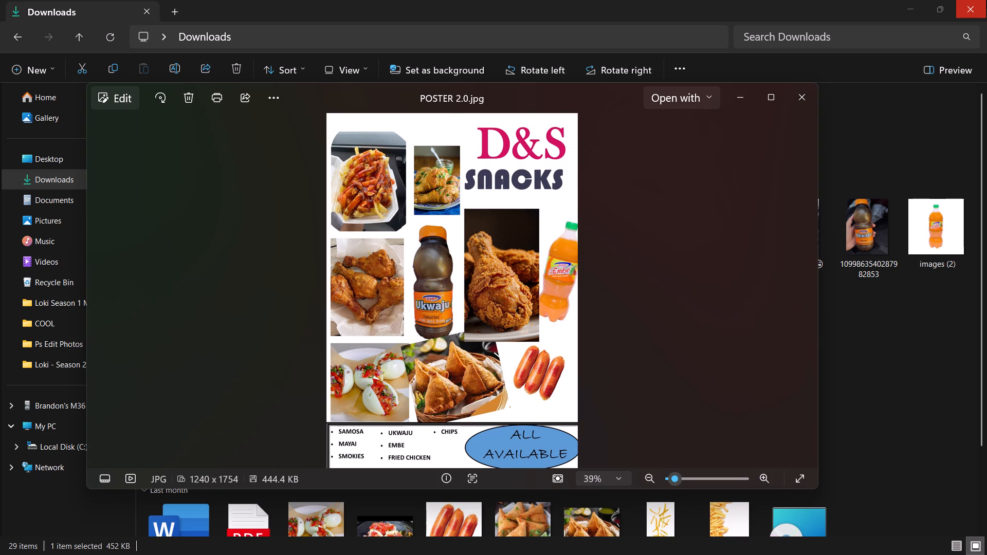
{"action": "key", "text": "Left"}
{"action": "key", "text": "Right"}
{"action": "key", "text": "Left"}
{"action": "key", "text": "Right"}
{"action": "key", "text": "Left"}
{"action": "key", "text": "Right"}
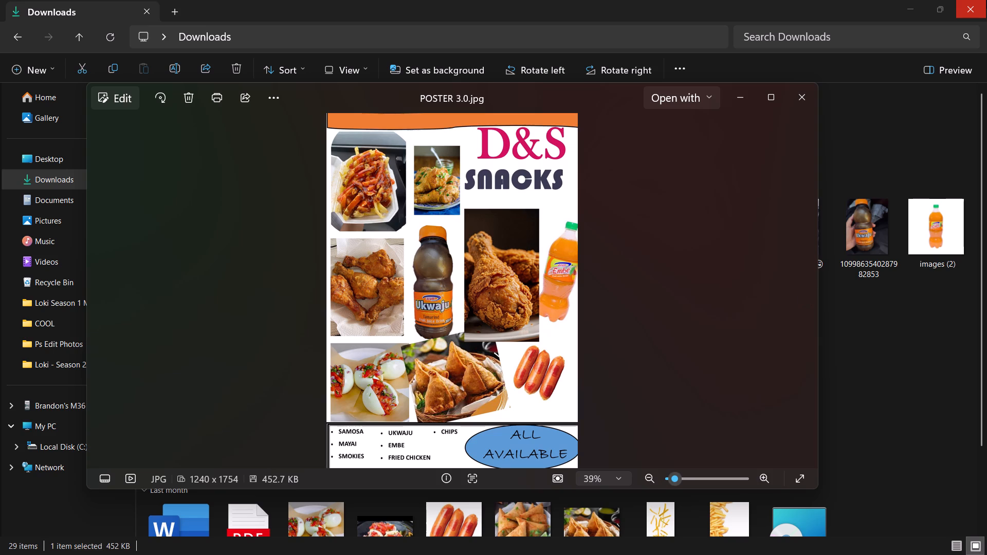
{"action": "key", "text": "Left"}
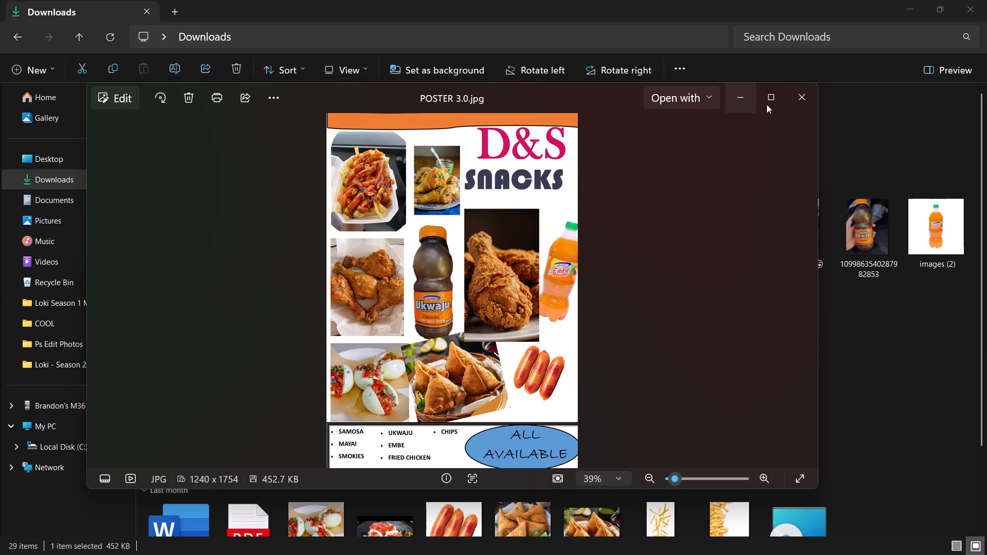
{"action": "left_click", "coordinate": [796, 104]}
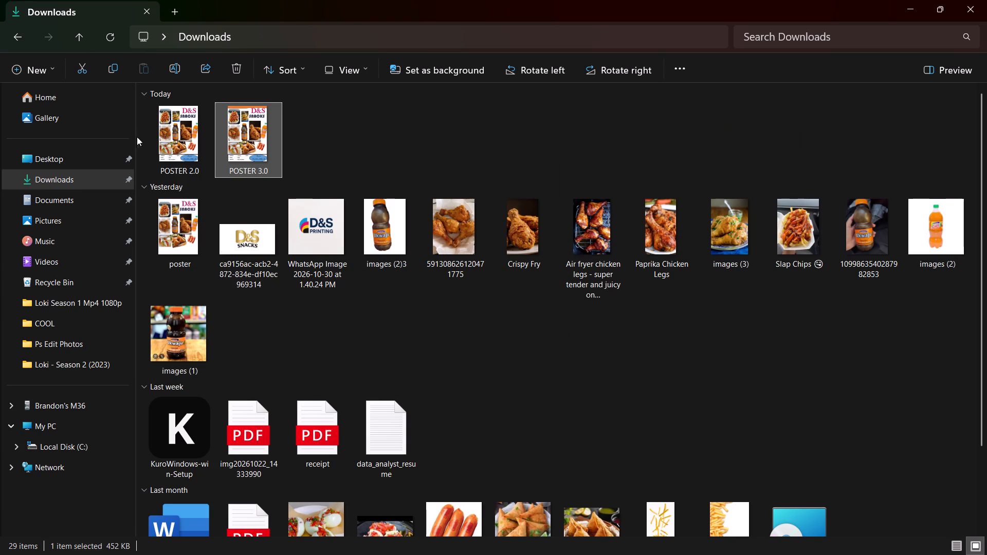
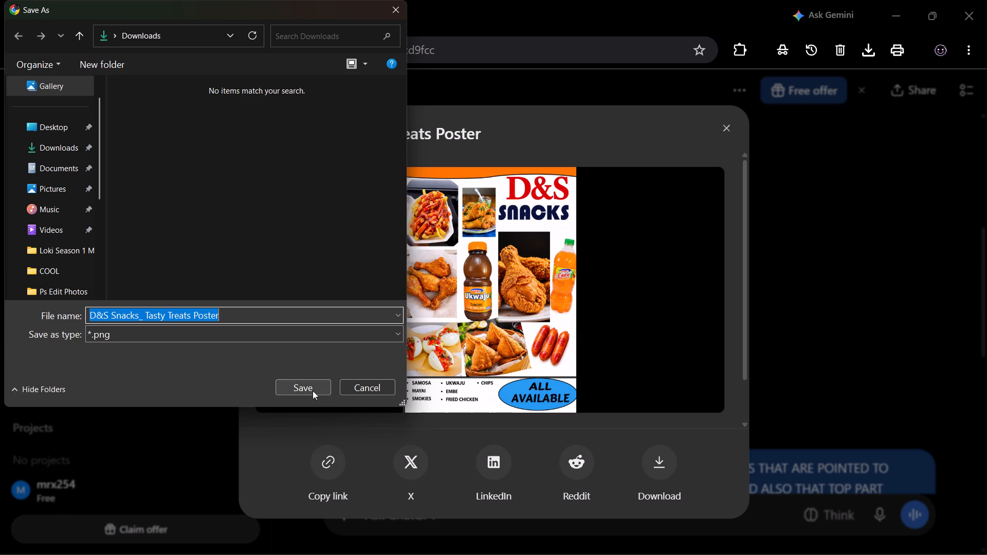
Save the sharpened D&S Snacks poster to the Downloads folder as a PNG named POSTREHH.
{"action": "type", "text": "PO"}
{"action": "type", "text": "STRE"}
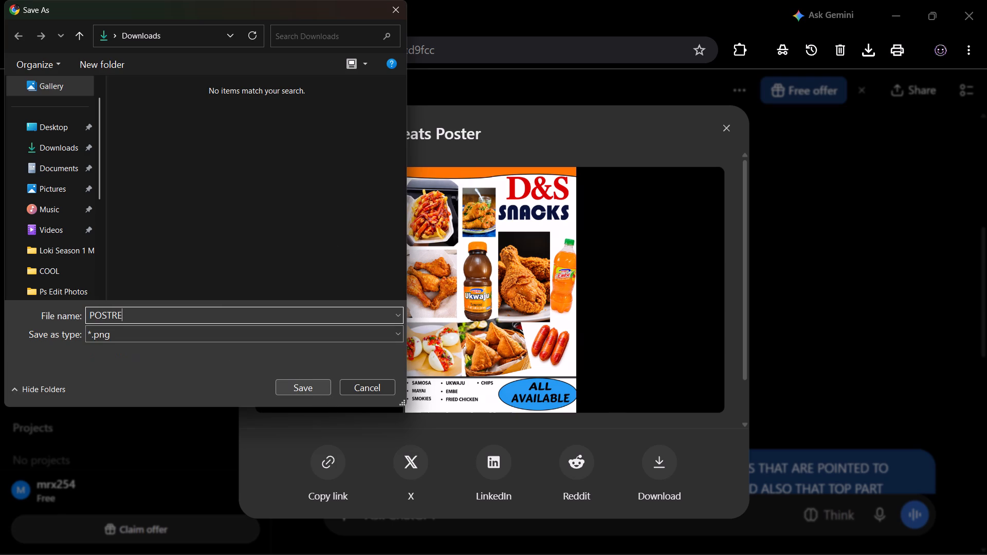
{"action": "type", "text": "HH"}
{"action": "left_click", "coordinate": [319, 393]}
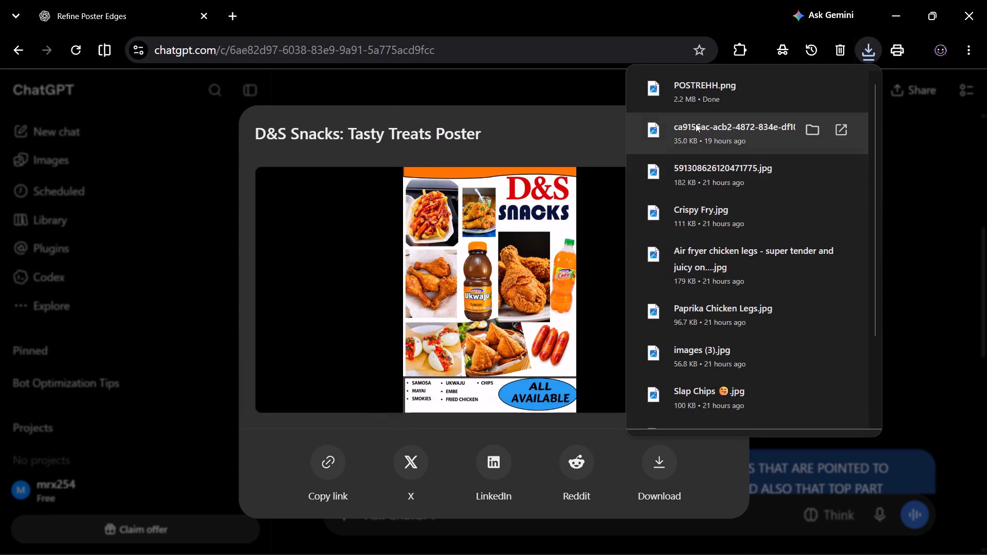
Open the downloaded POSTREHH.png in Photos and view it in an enlarged window.
{"action": "left_click", "coordinate": [842, 90]}
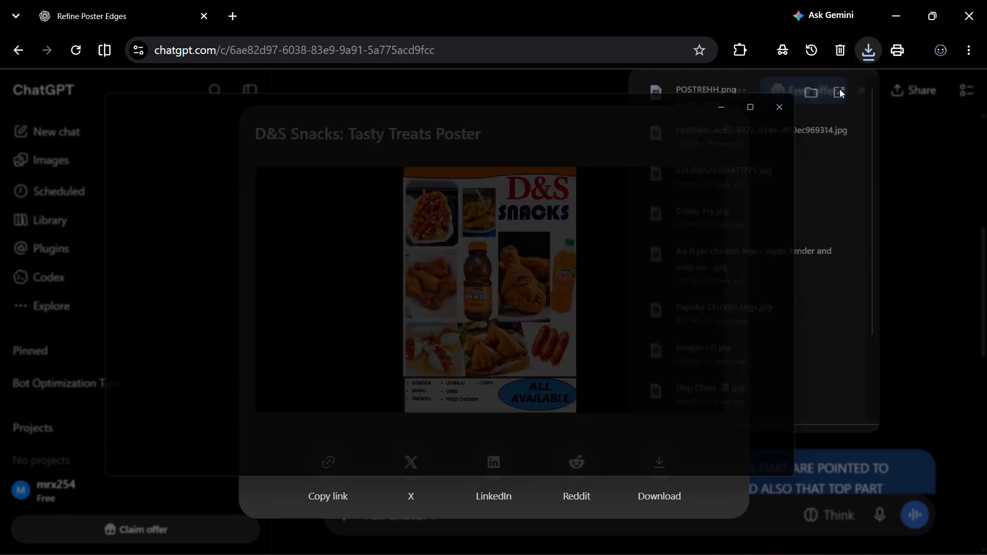
{"action": "left_click", "coordinate": [768, 103]}
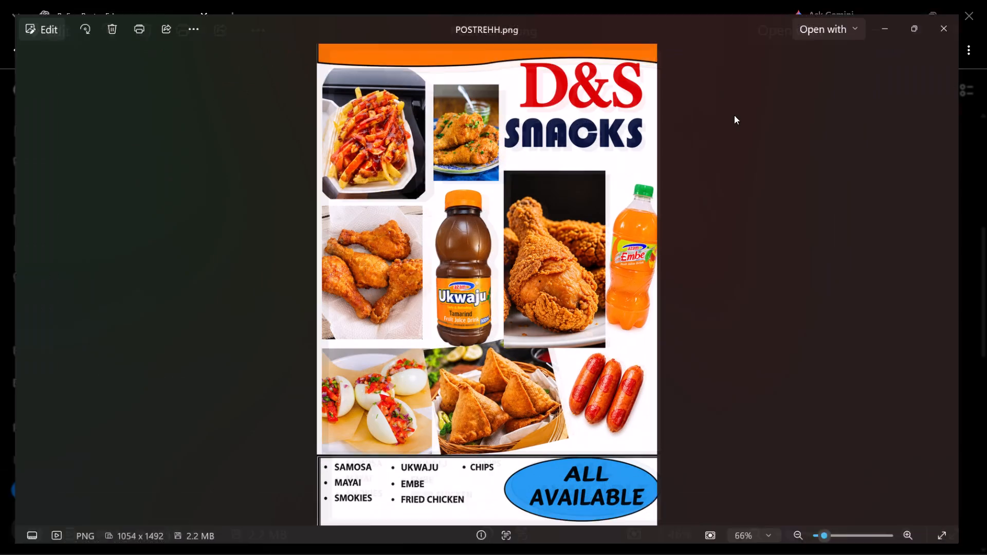
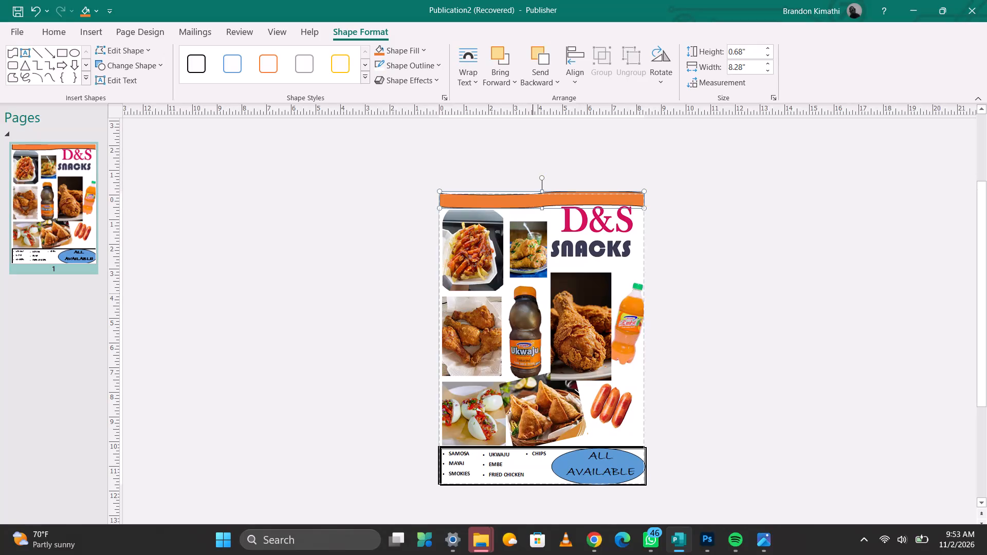
Delete the food pictures, drink bottles and D&S SNACKS title from the middle of the flyer.
{"action": "key", "text": "Delete"}
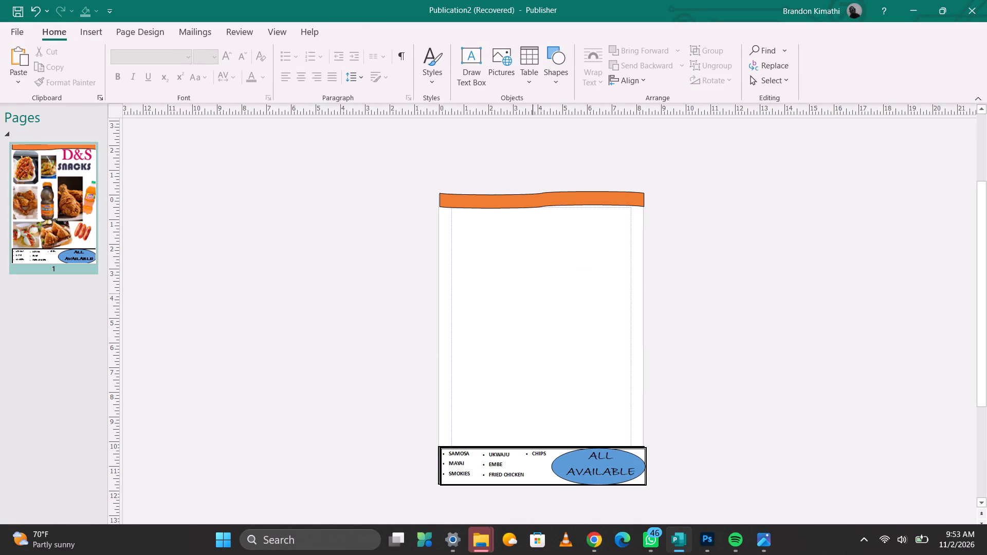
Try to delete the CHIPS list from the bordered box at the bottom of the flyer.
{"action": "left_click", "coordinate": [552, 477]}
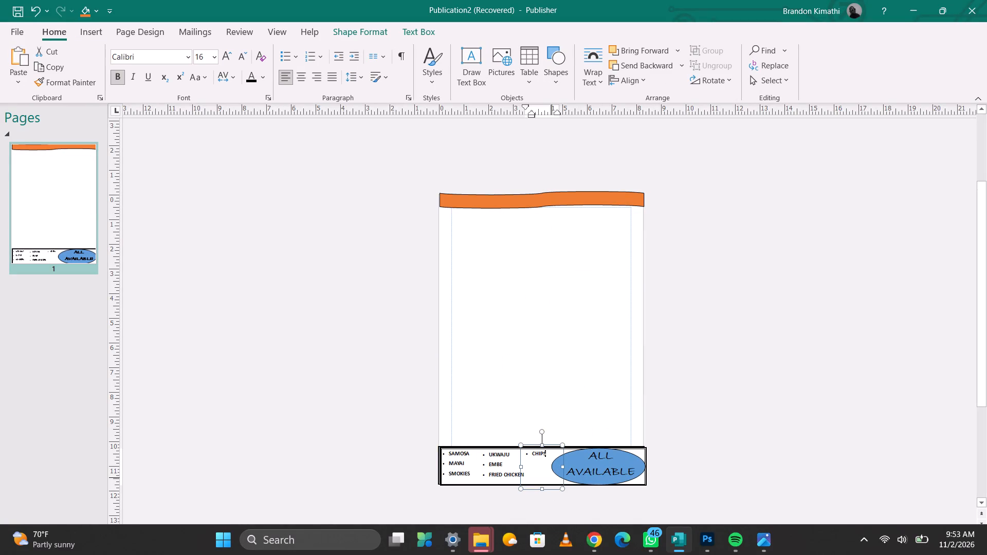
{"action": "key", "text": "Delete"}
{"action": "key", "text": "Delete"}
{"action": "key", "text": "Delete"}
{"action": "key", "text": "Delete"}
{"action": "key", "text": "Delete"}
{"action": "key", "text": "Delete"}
Create a new blank 8.5 x 11" publication and return to the recovered flyer publication.
{"action": "left_click", "coordinate": [6, 29]}
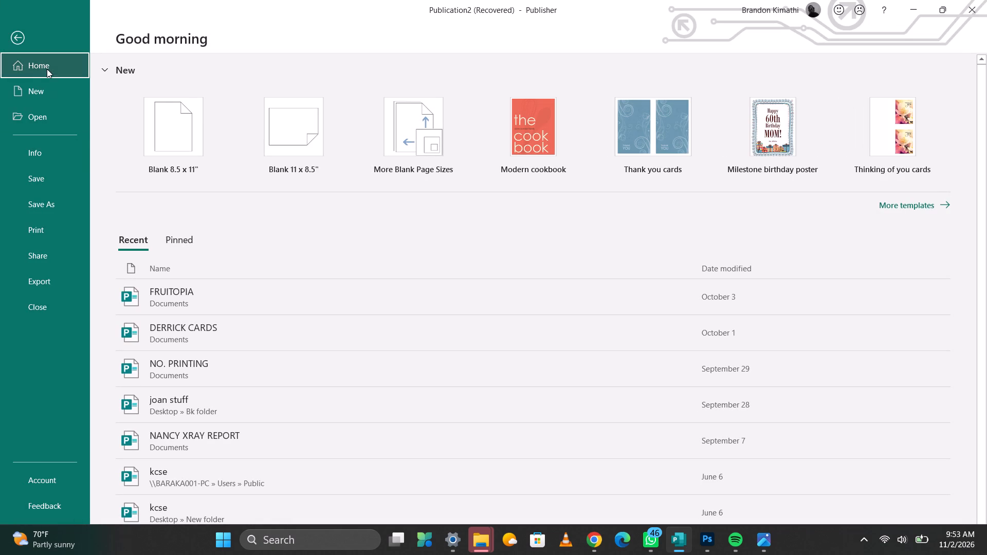
{"action": "left_click", "coordinate": [41, 95]}
{"action": "left_click", "coordinate": [218, 155]}
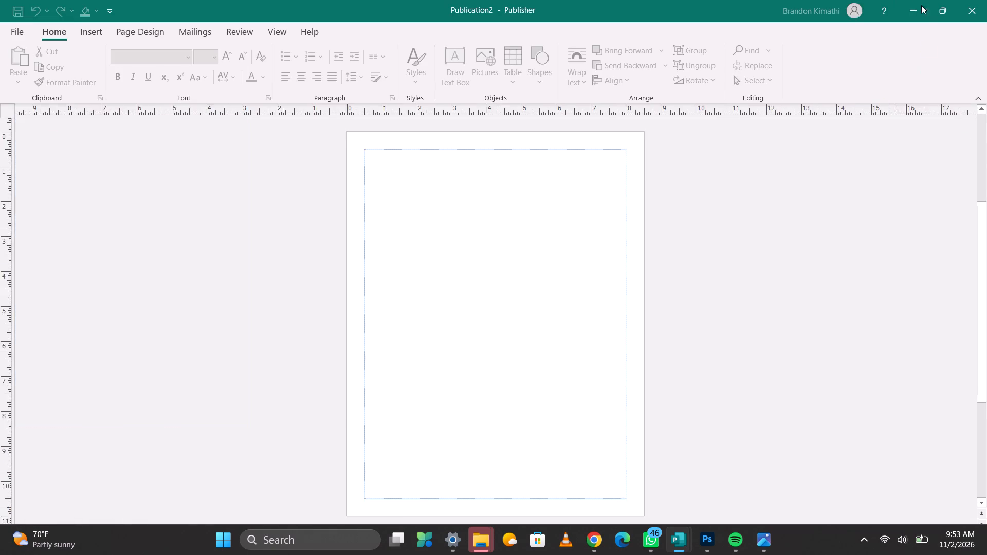
{"action": "left_click", "coordinate": [914, 8]}
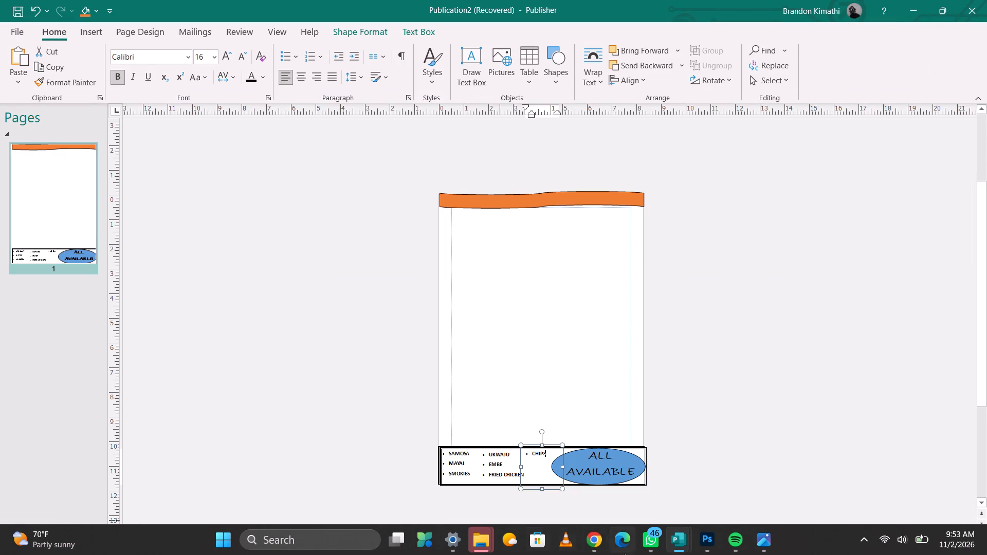